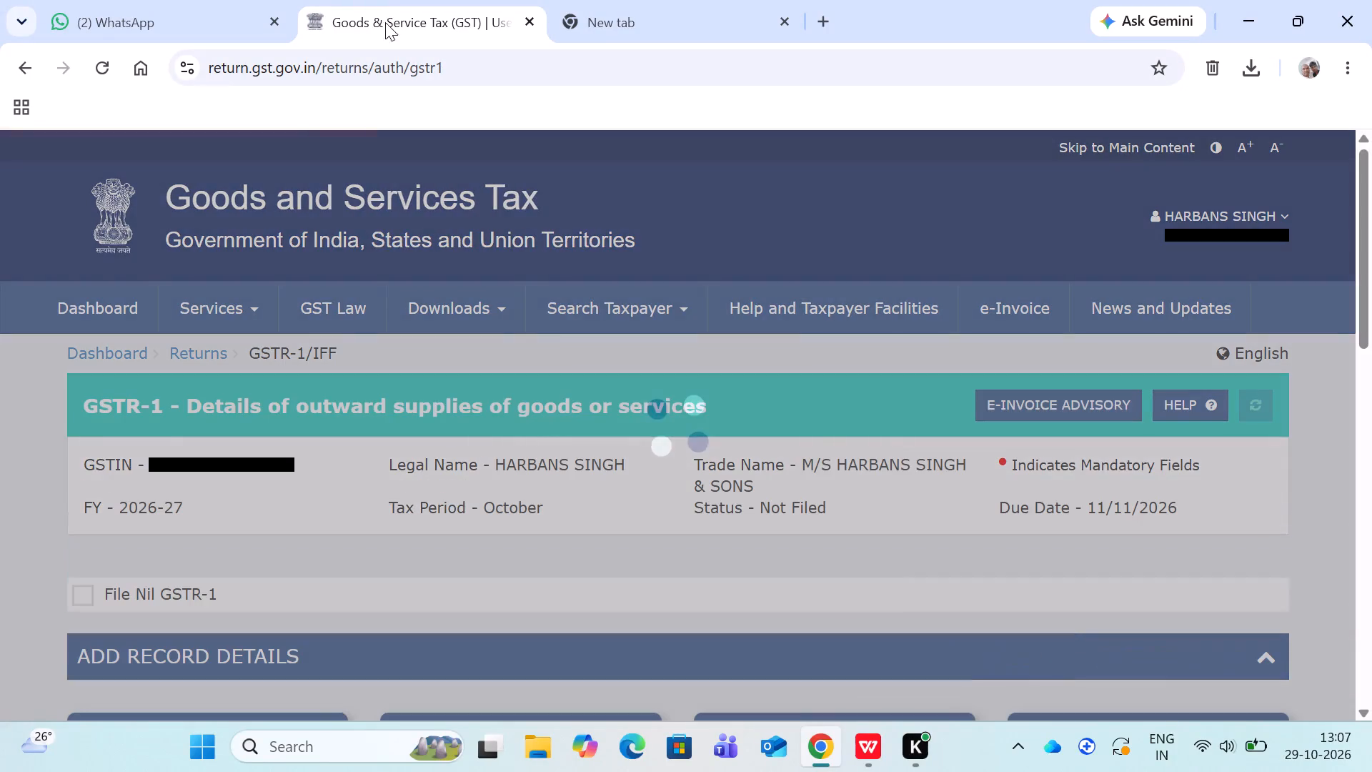
Open the WhatsApp tab in a split view beside the GSTR-1 return page.
right_click(183, 25)
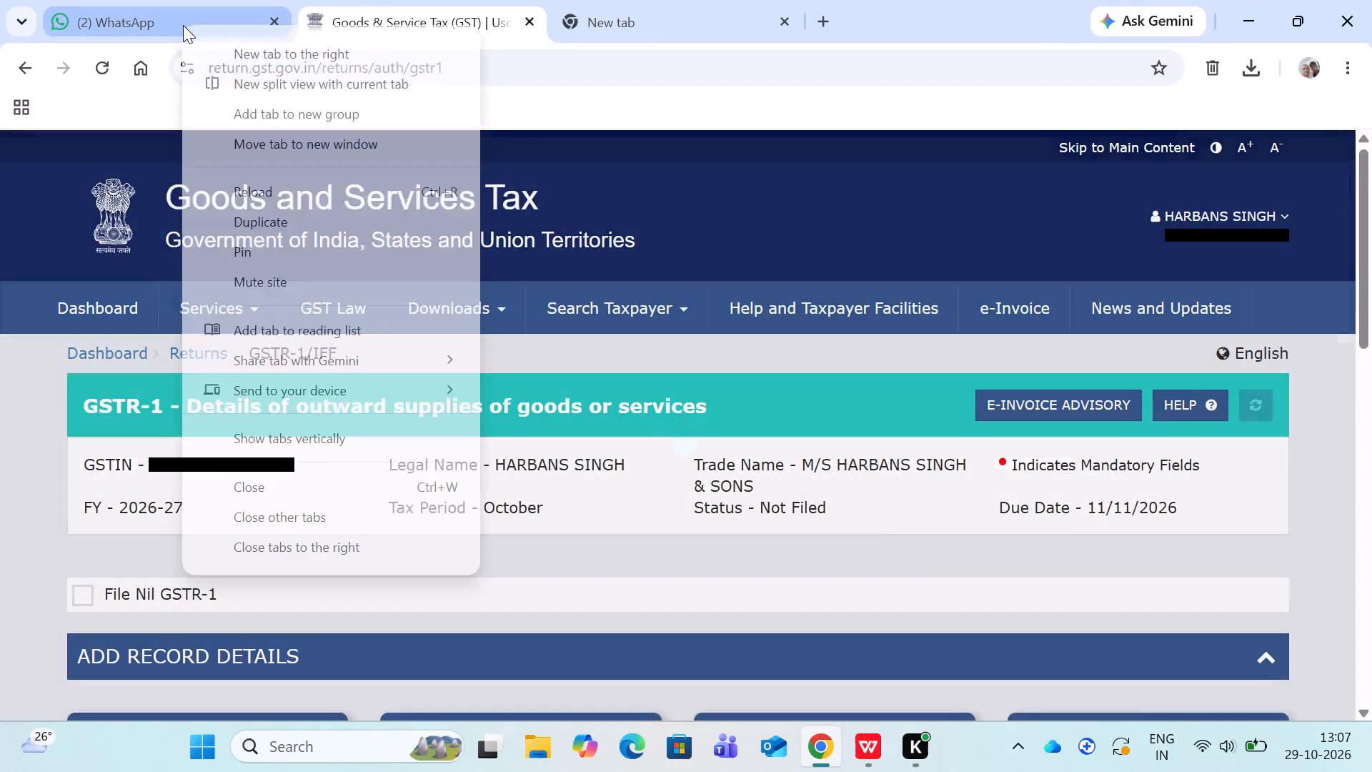
click(264, 79)
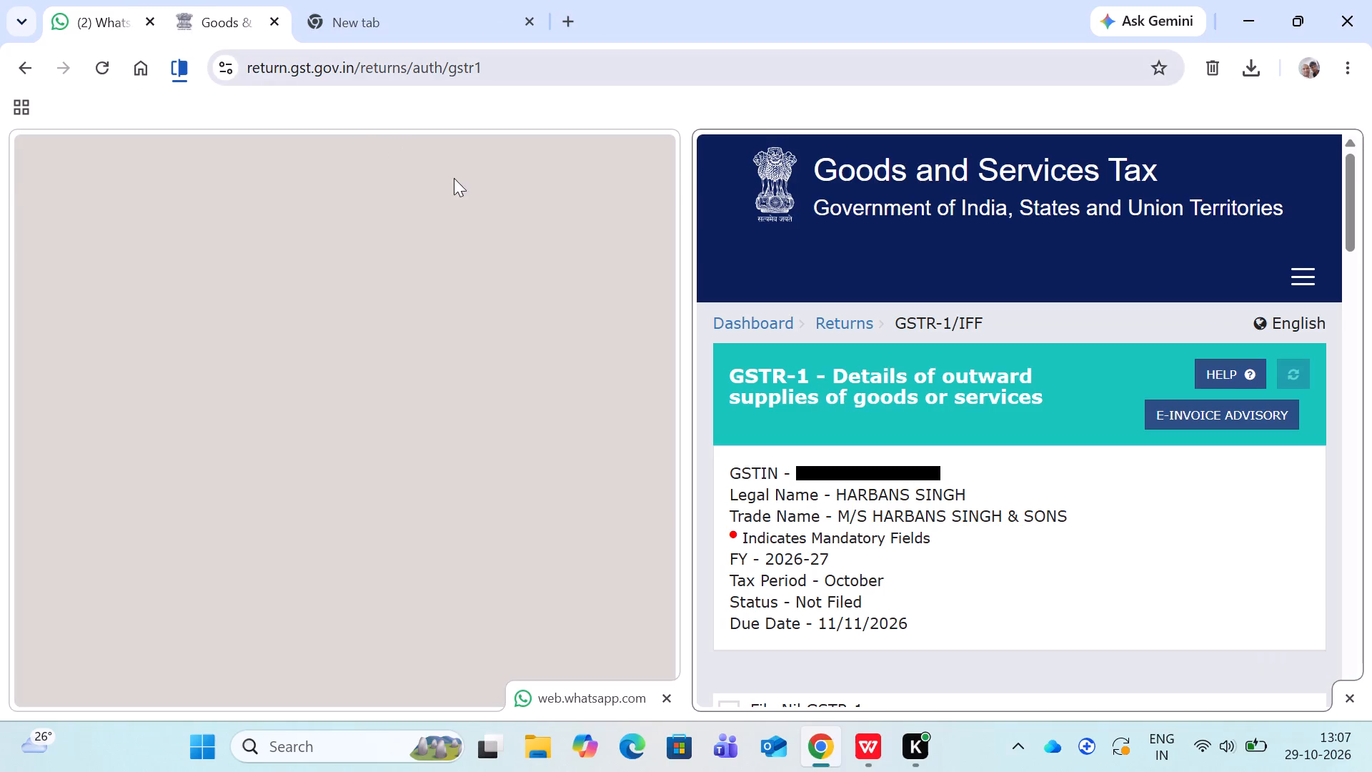
scroll(501, 357, up, 1)
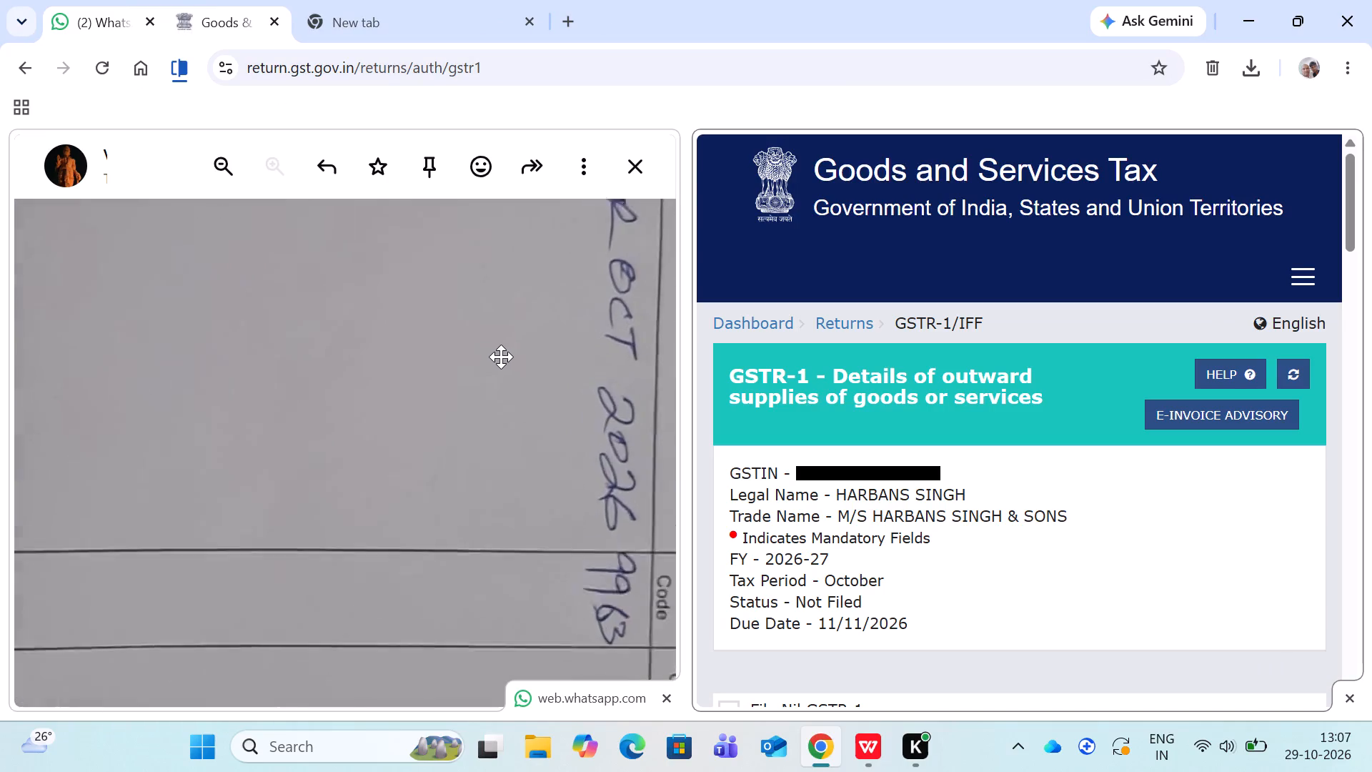
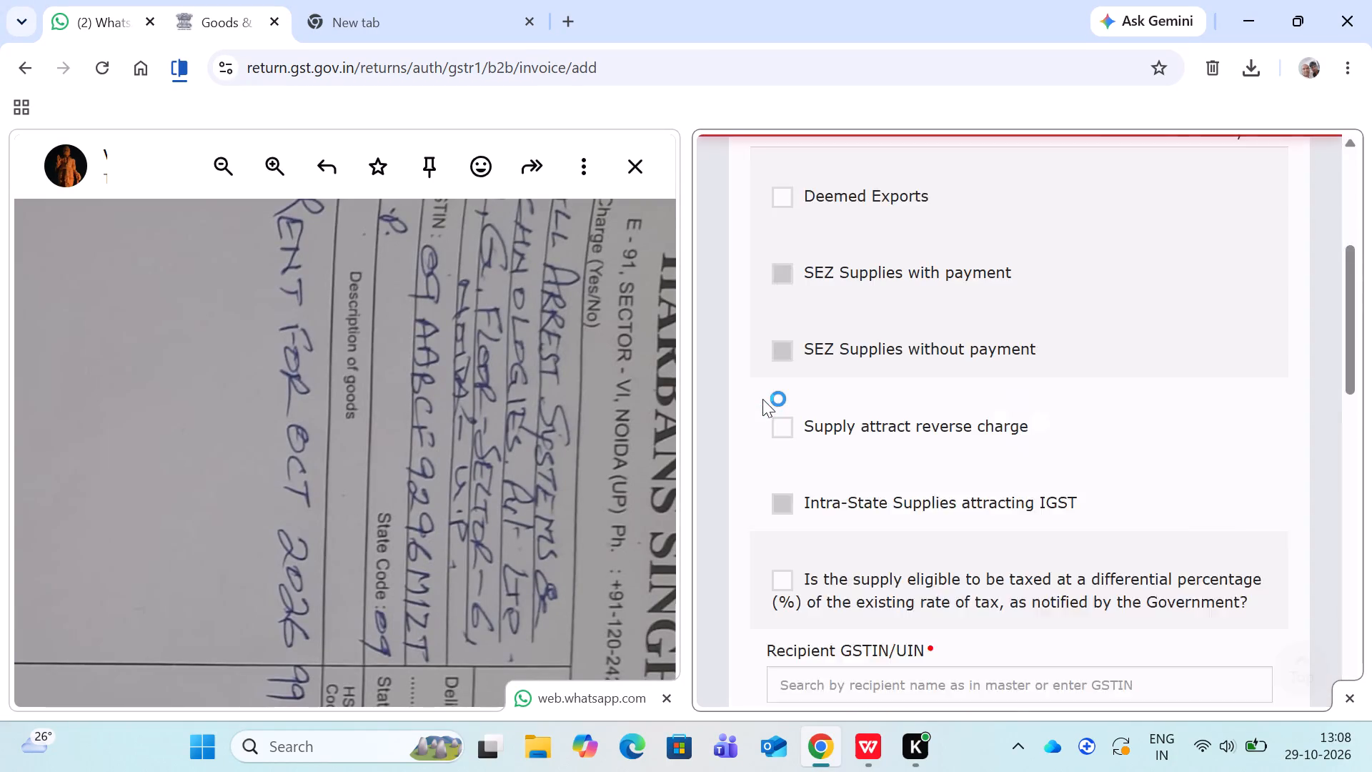
Enter the recipient company's GSTIN in the new B2B invoice record, copying it from the handwritten rent invoice photo.
scroll(762, 399, down, 4)
click(843, 353)
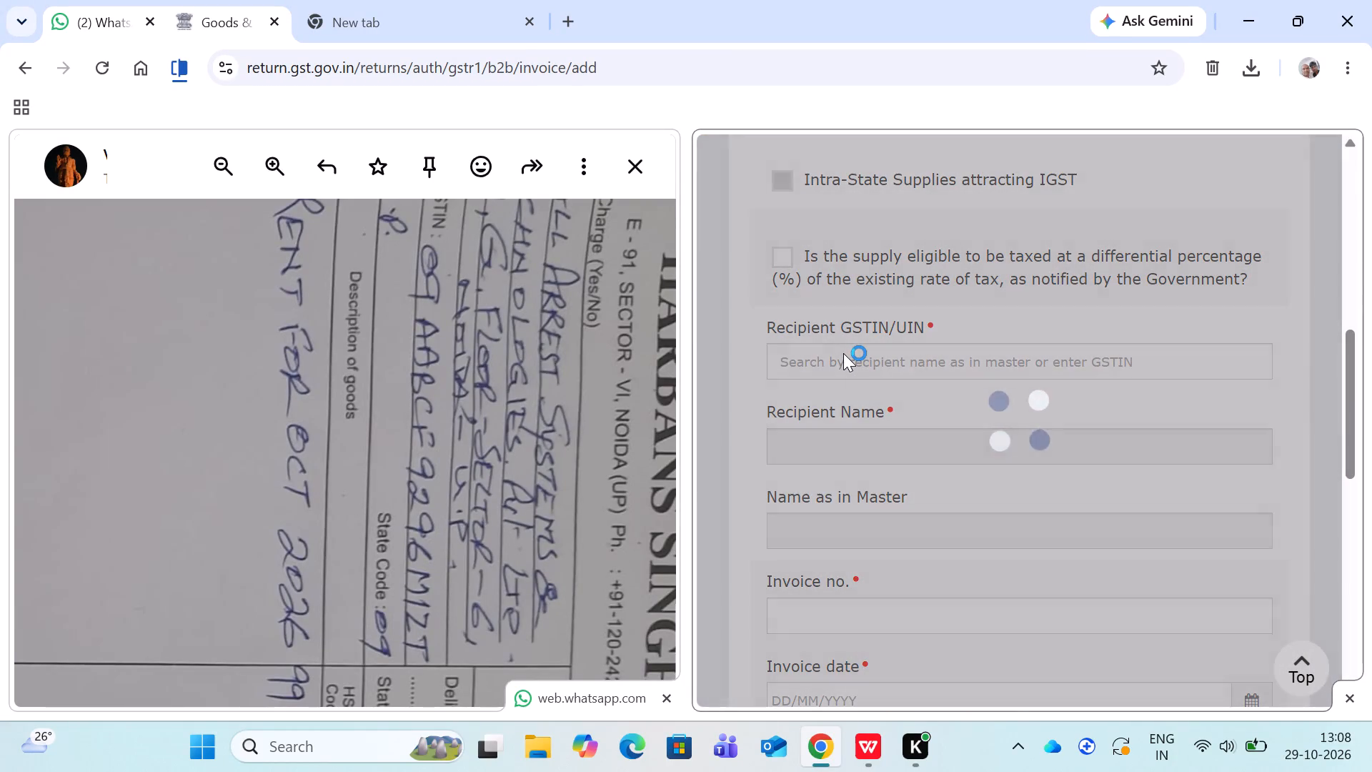
click(843, 353)
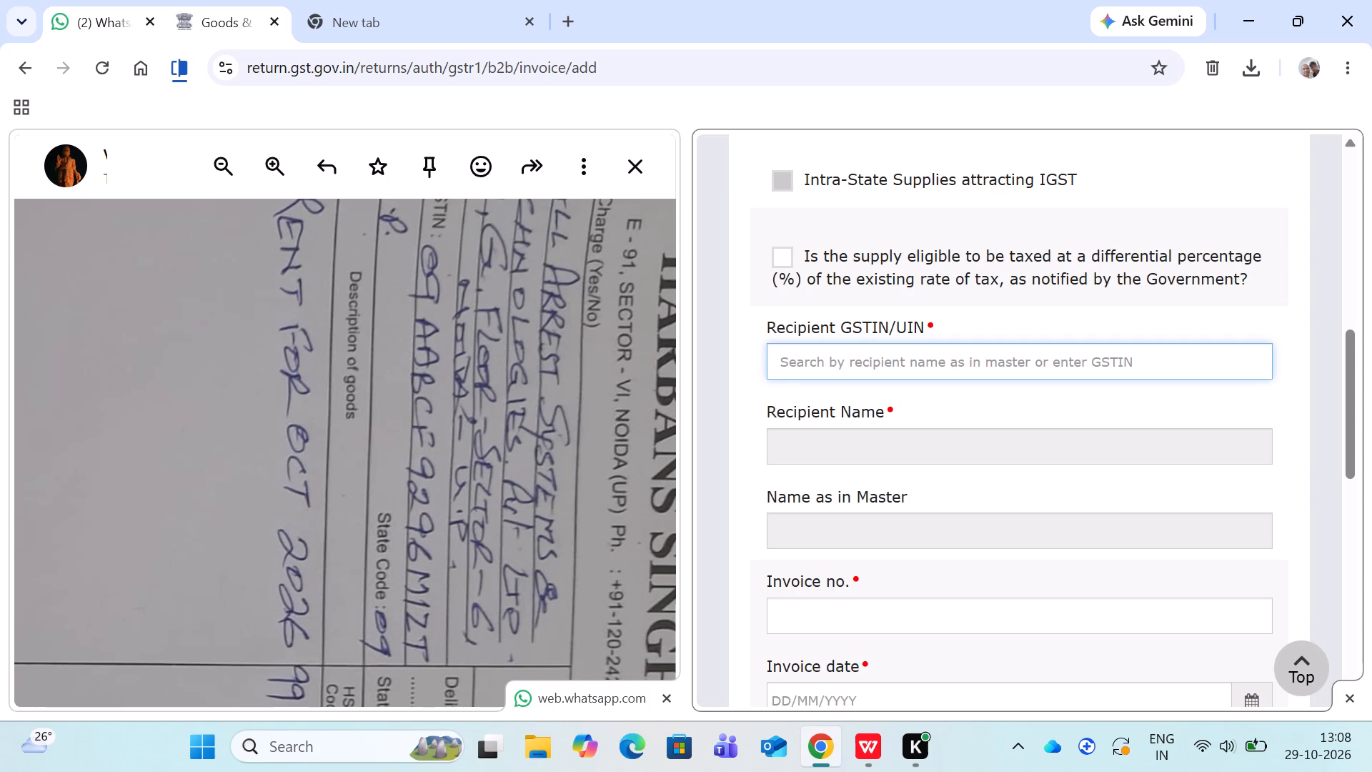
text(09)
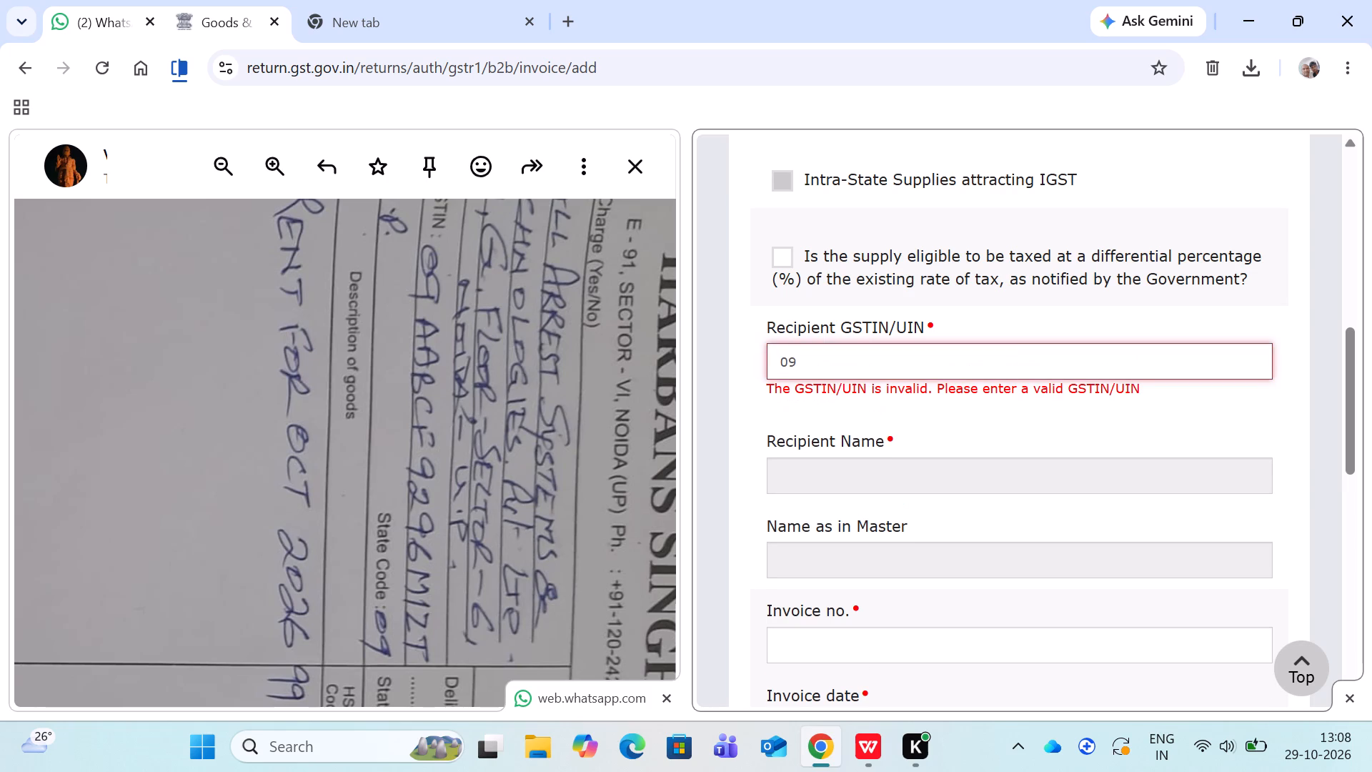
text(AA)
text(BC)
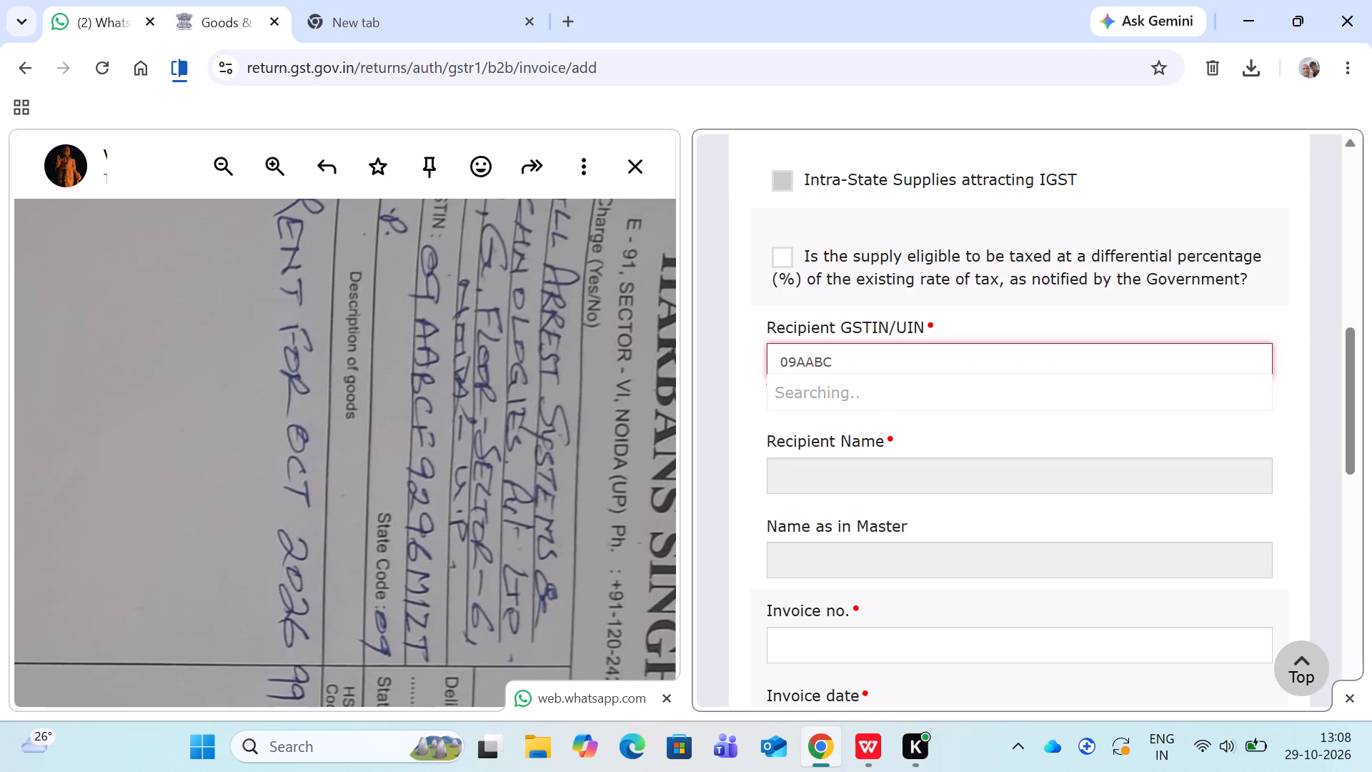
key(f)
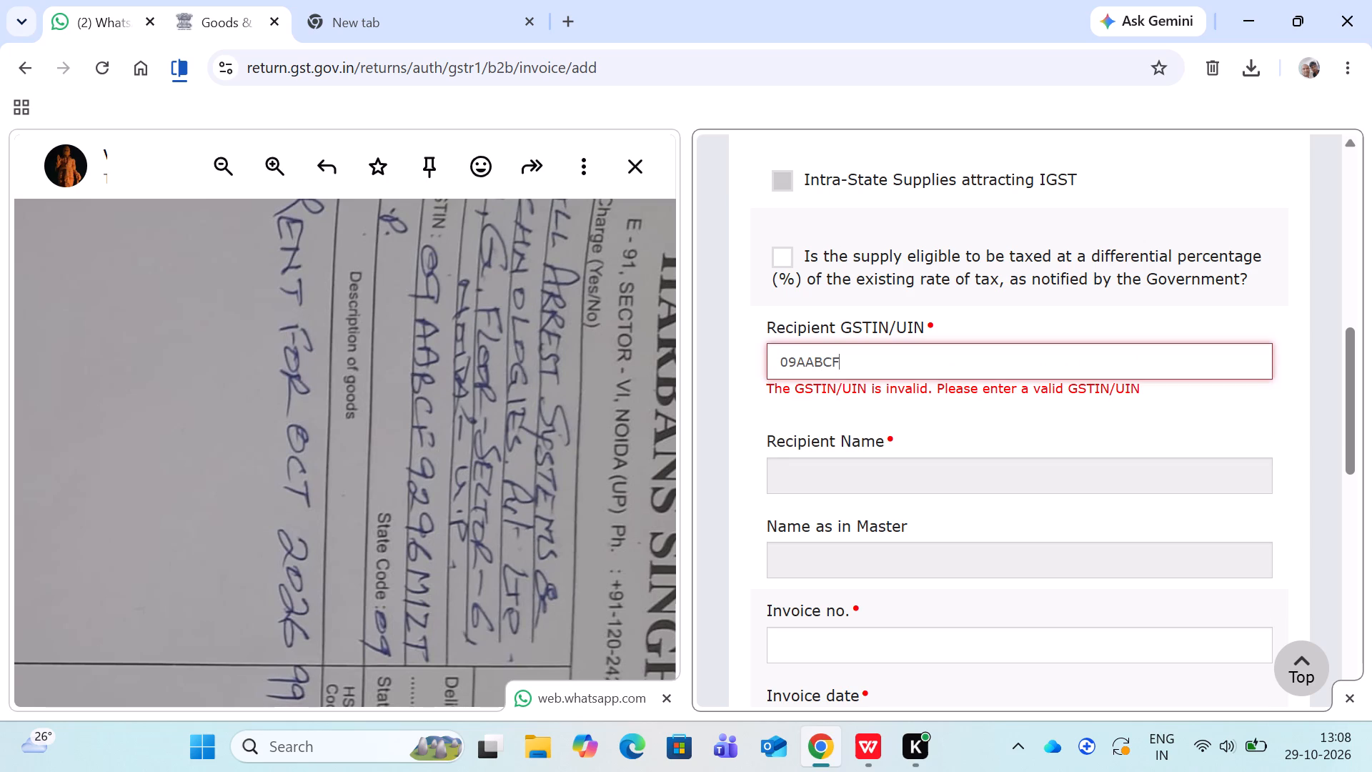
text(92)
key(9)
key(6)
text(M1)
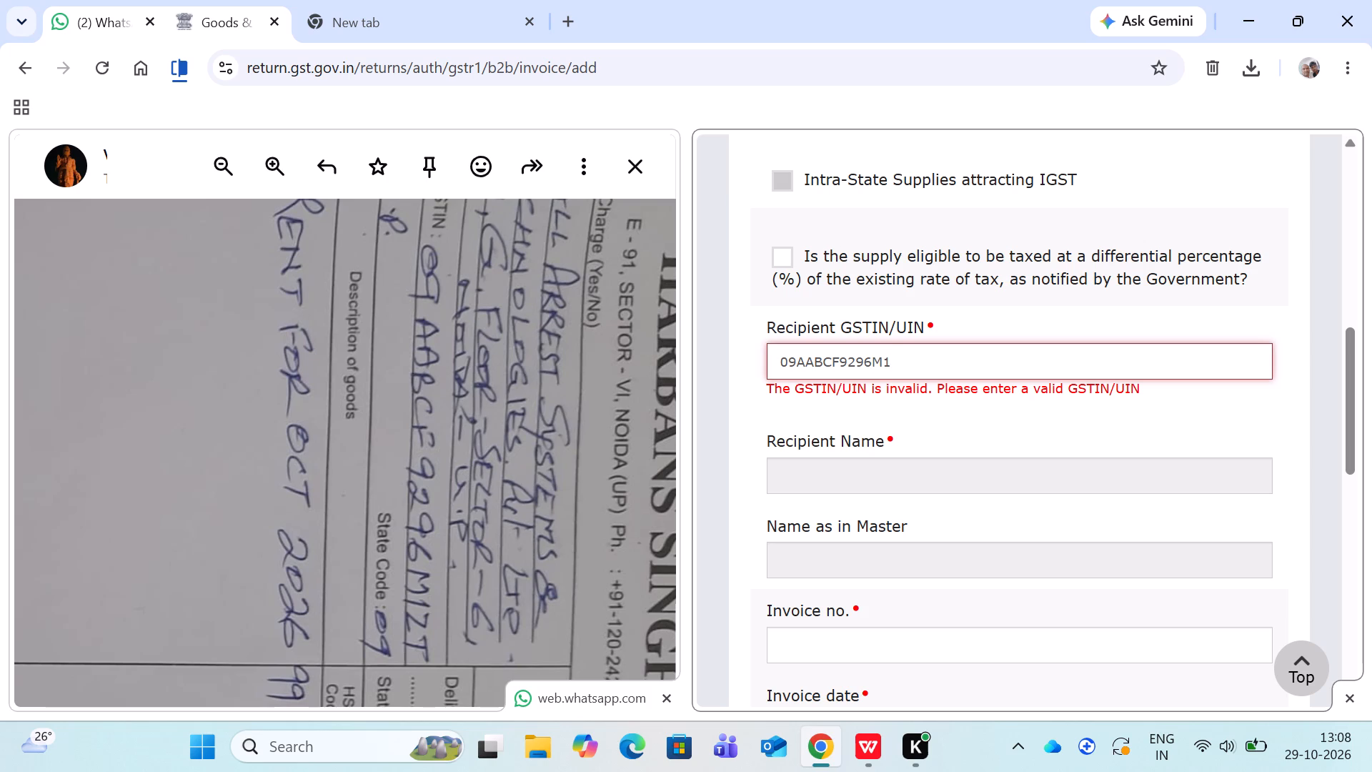
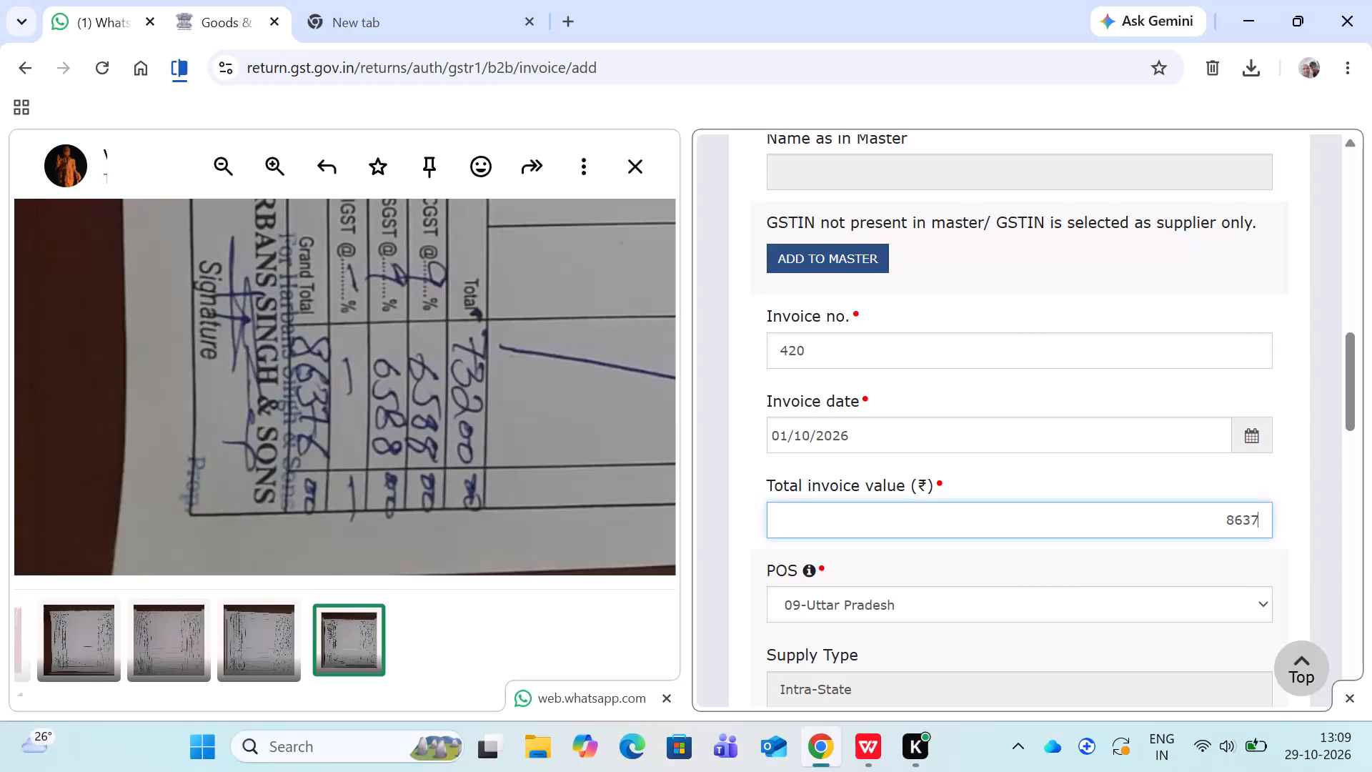
Complete the total invoice value as 86376, matching the grand total on the handwritten invoice.
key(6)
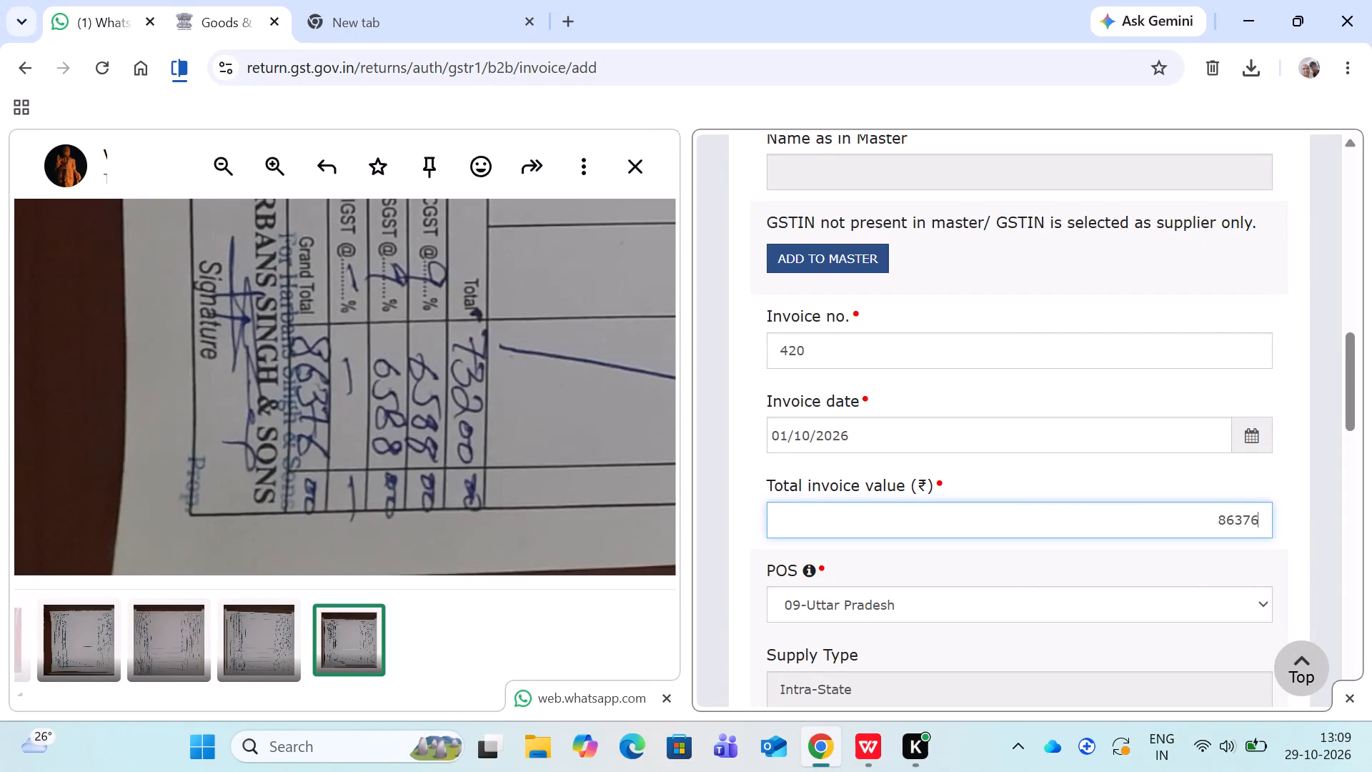
Enter a taxable value of 73200 in the 18% rate row of the invoice's item details.
scroll(855, 507, down, 3)
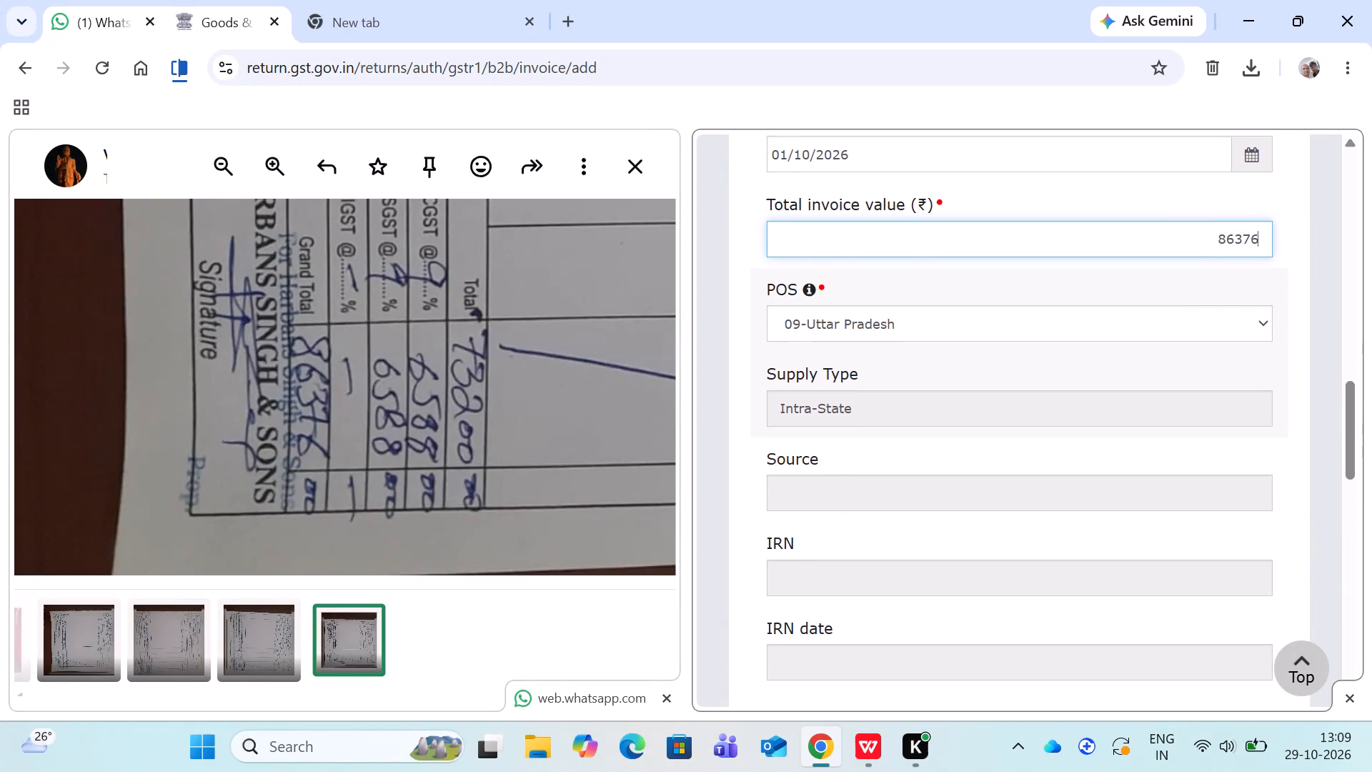
scroll(855, 507, down, 11)
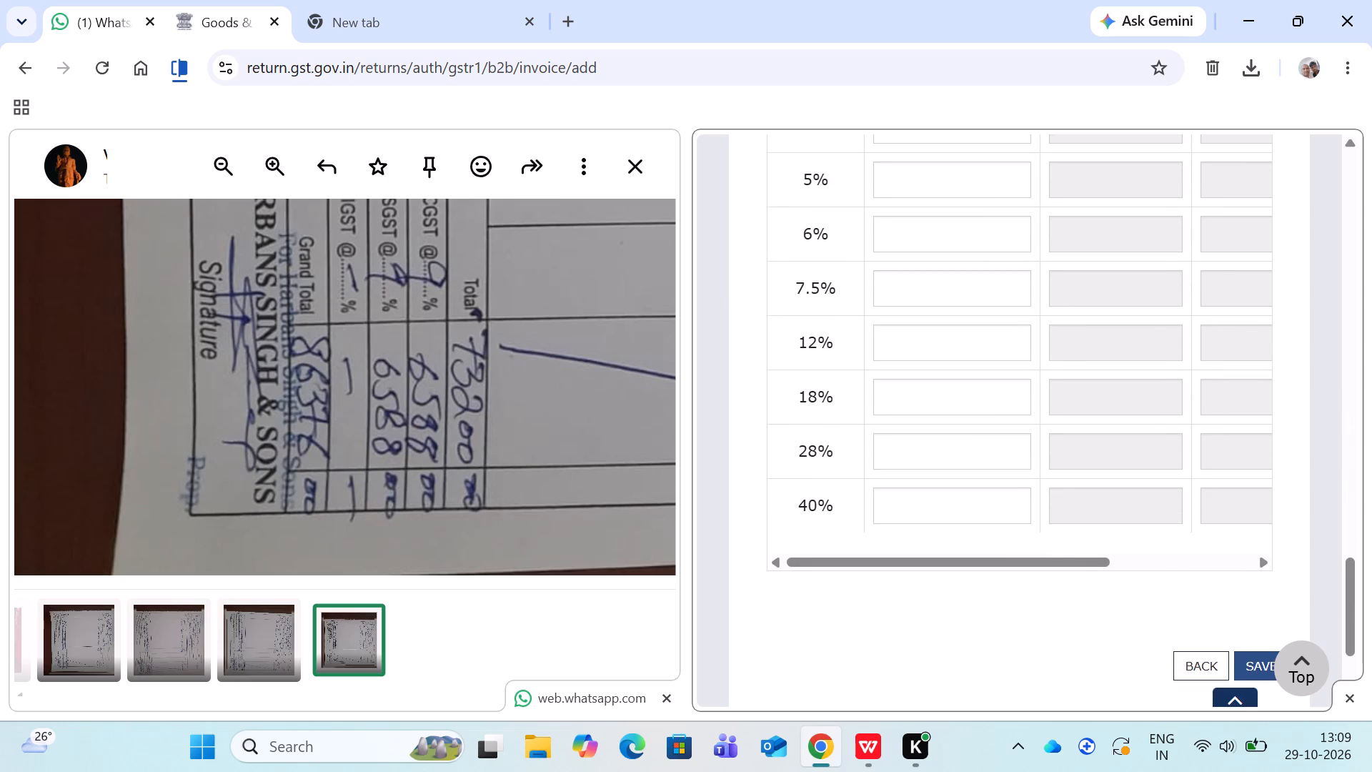
click(905, 399)
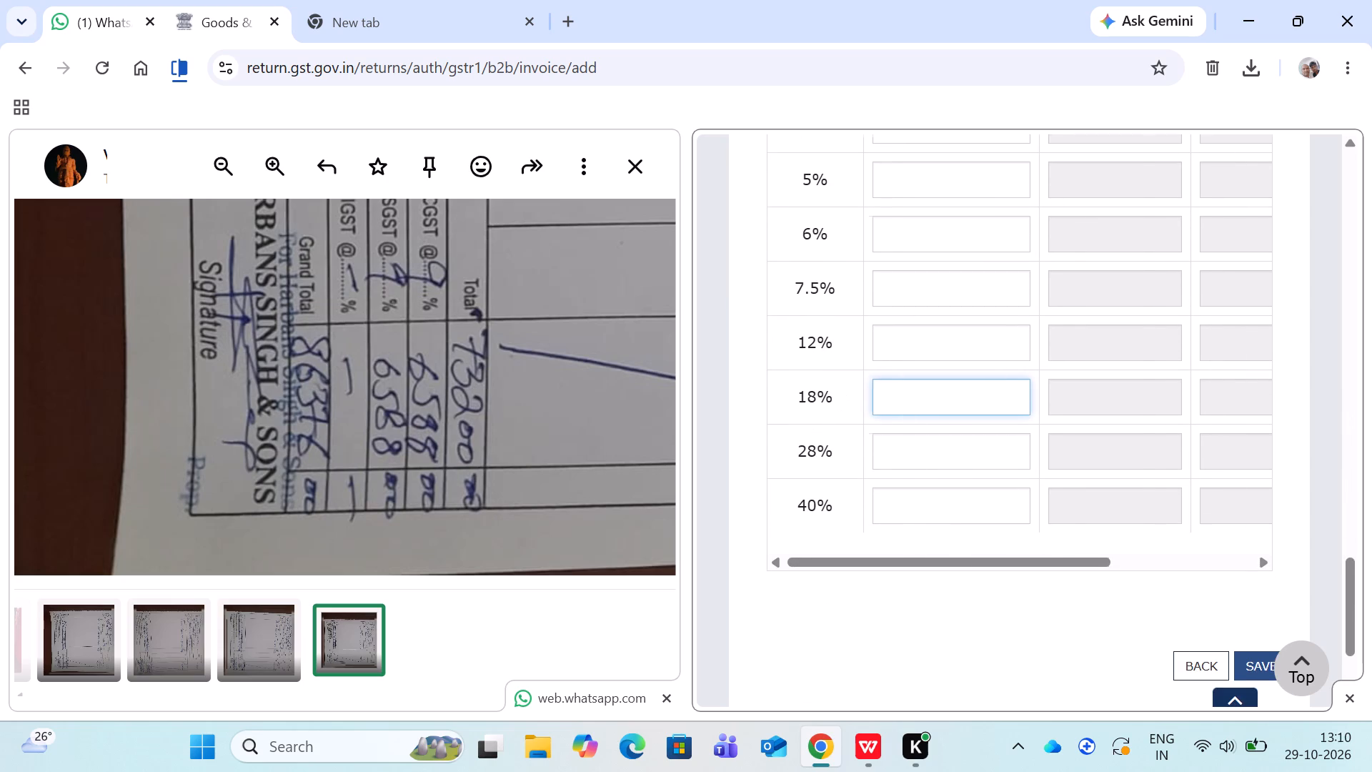
scroll(905, 399, left, 1)
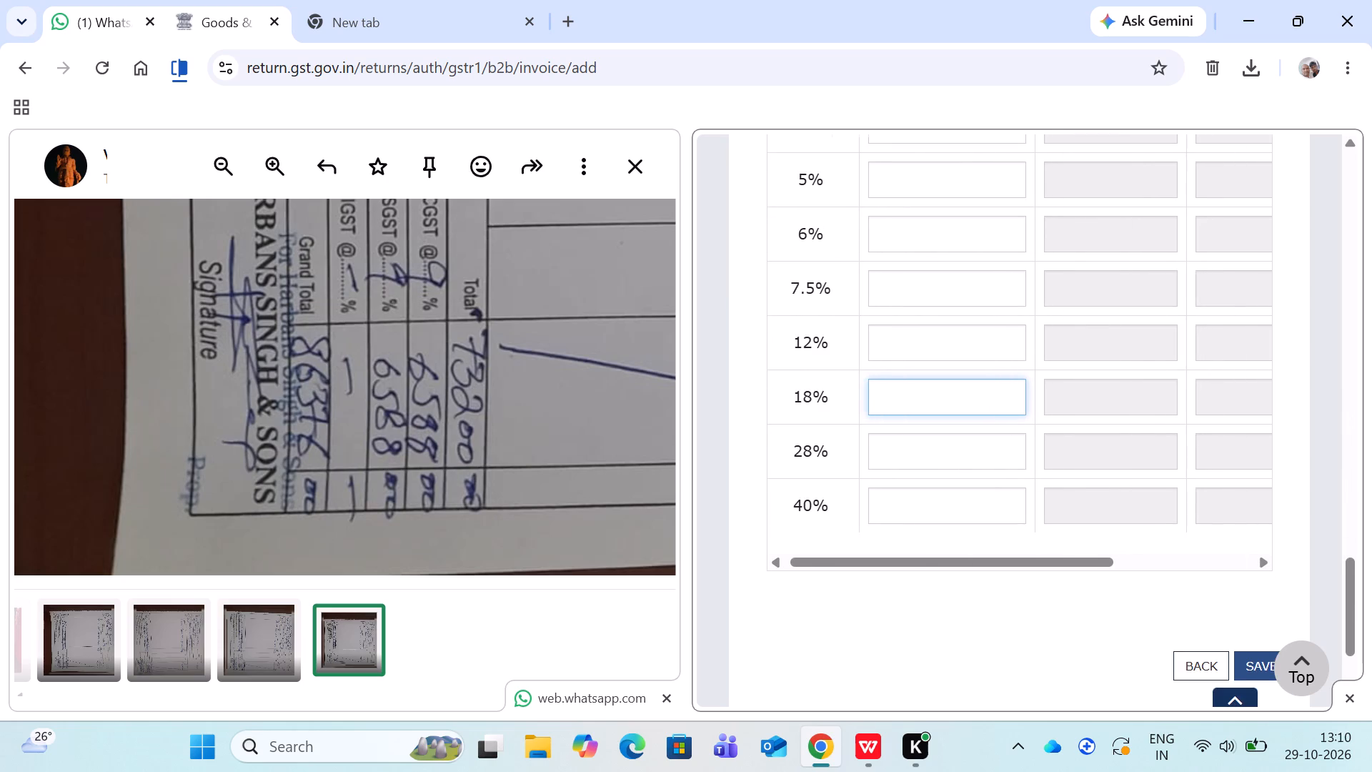
scroll(905, 399, left, 1)
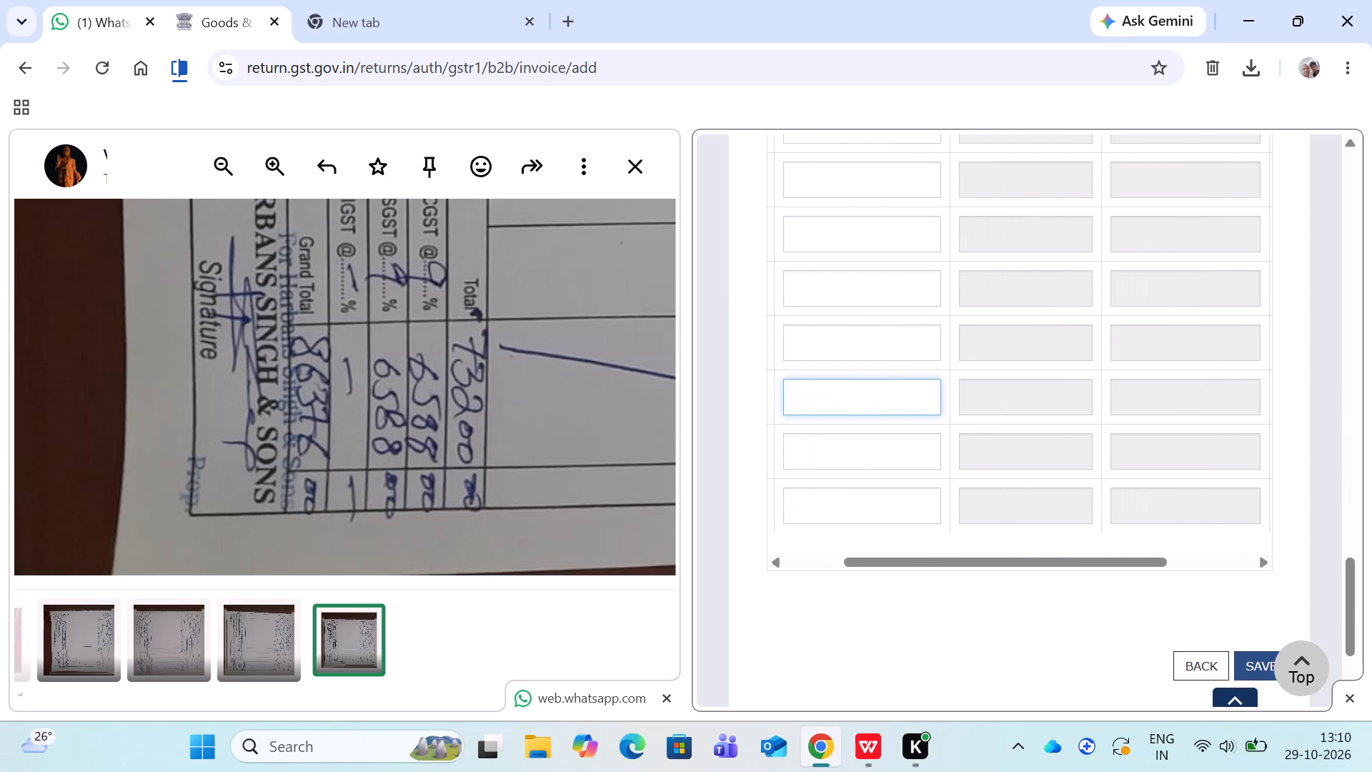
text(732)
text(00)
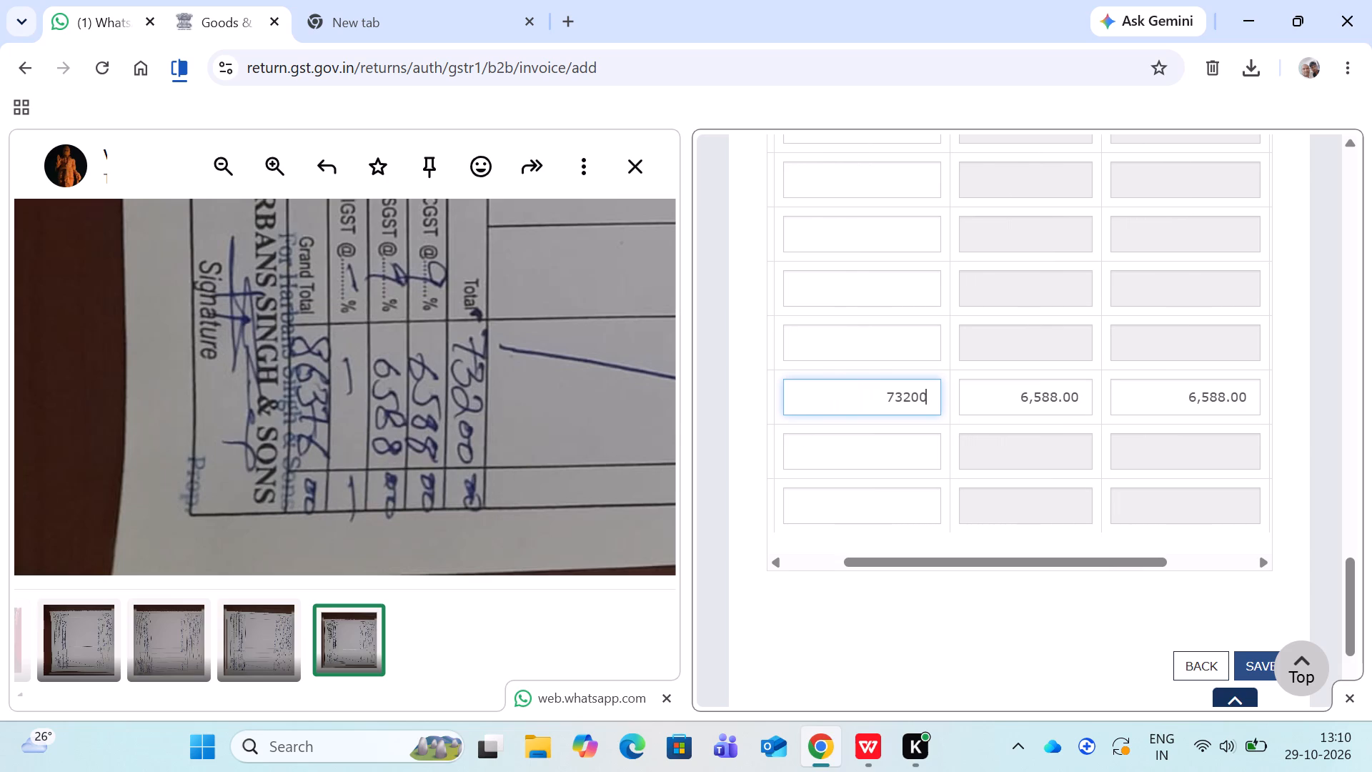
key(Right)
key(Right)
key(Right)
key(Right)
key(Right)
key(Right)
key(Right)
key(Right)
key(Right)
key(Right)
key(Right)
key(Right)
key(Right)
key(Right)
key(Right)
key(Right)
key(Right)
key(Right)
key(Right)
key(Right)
Save the new B2B invoice record.
click(1252, 678)
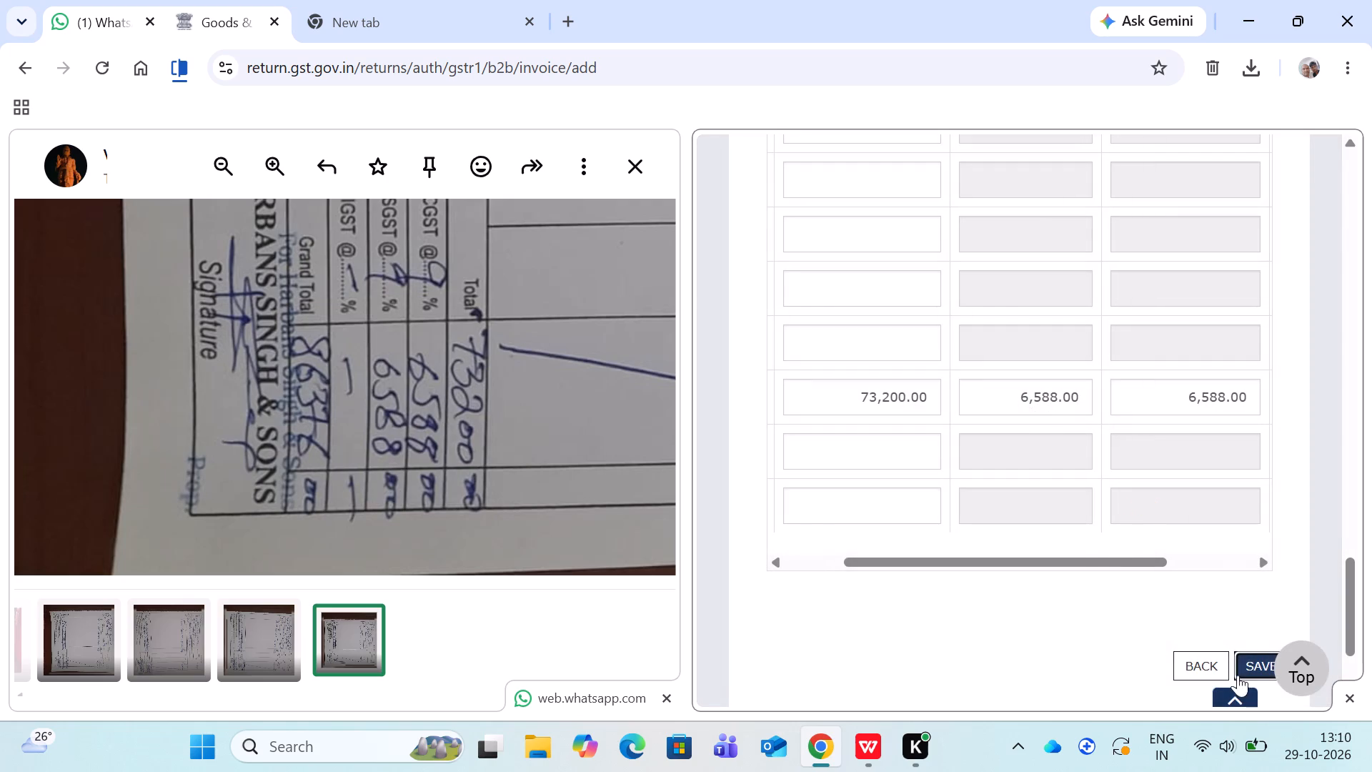
scroll(1018, 543, down, 3)
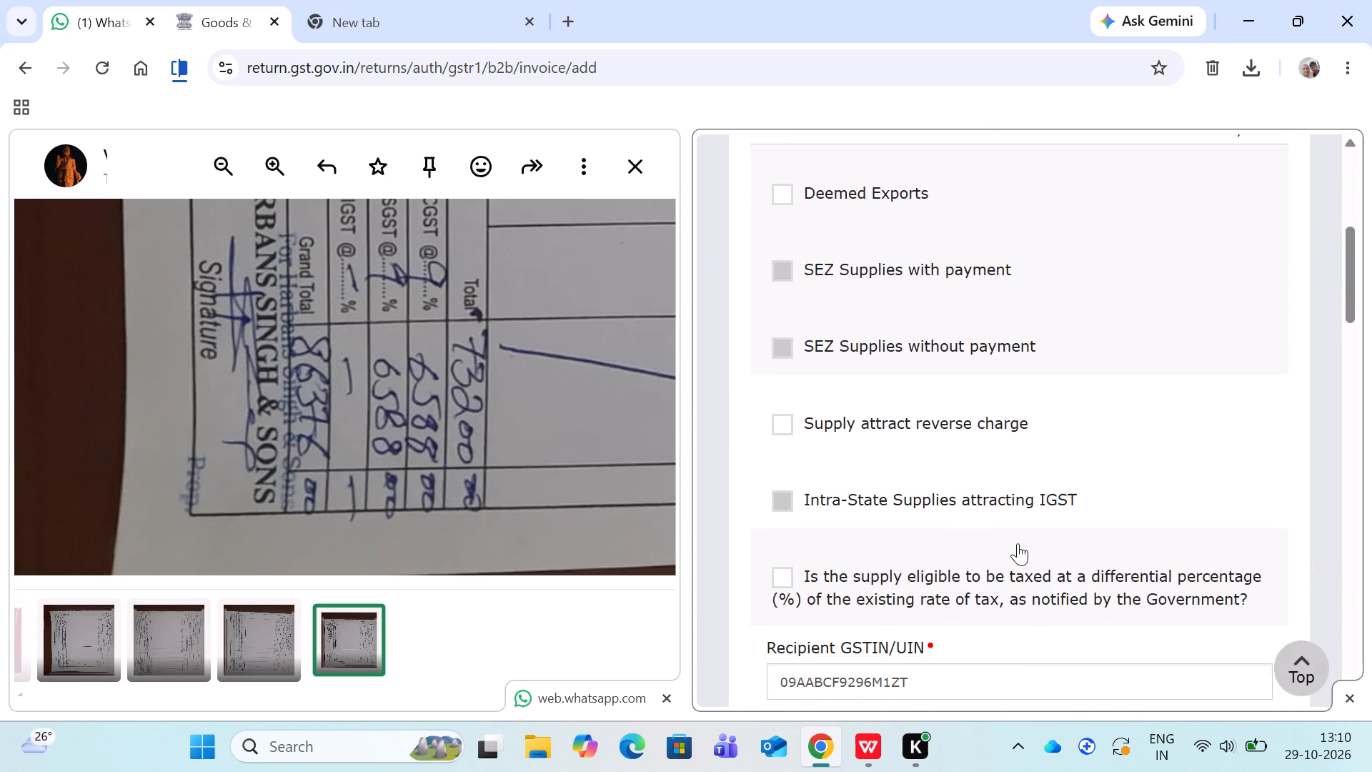
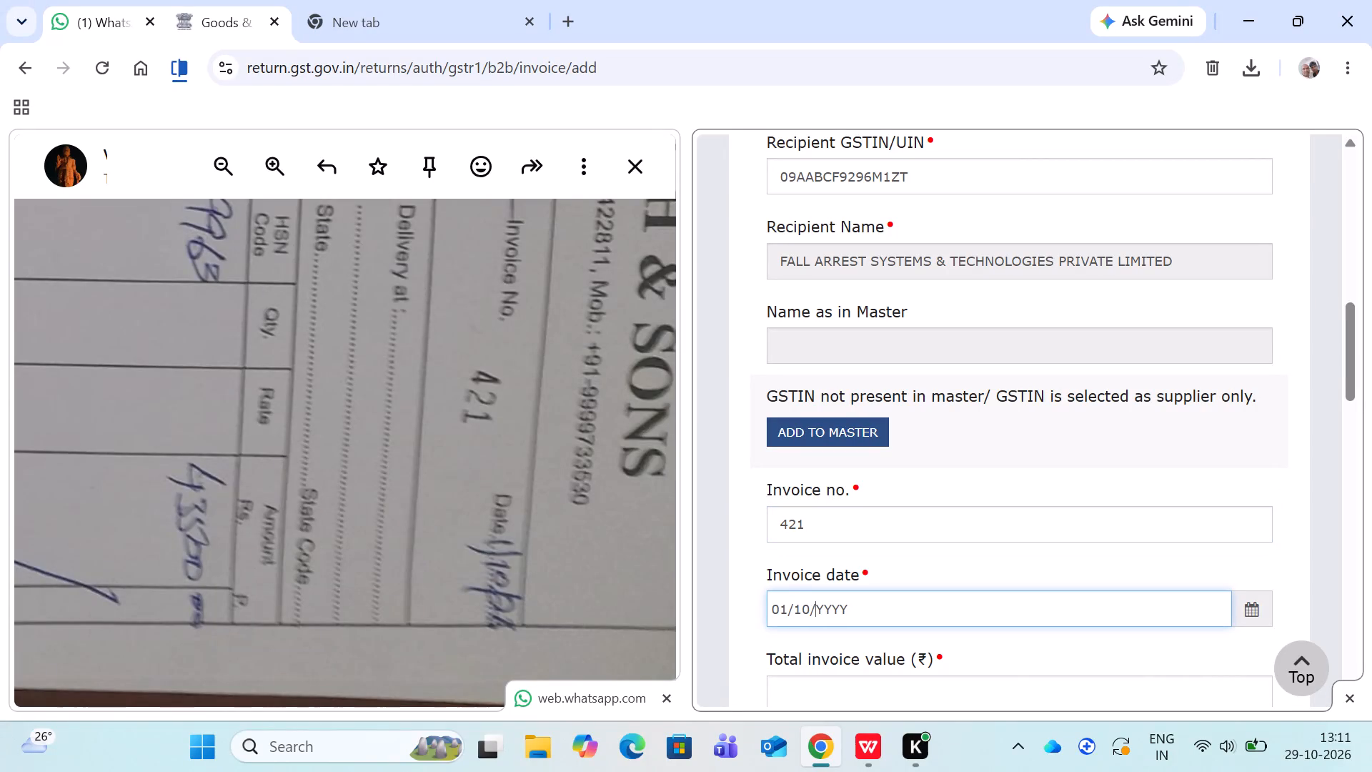
Complete the invoice date of invoice 421 as 01/10/2026.
text(20267)
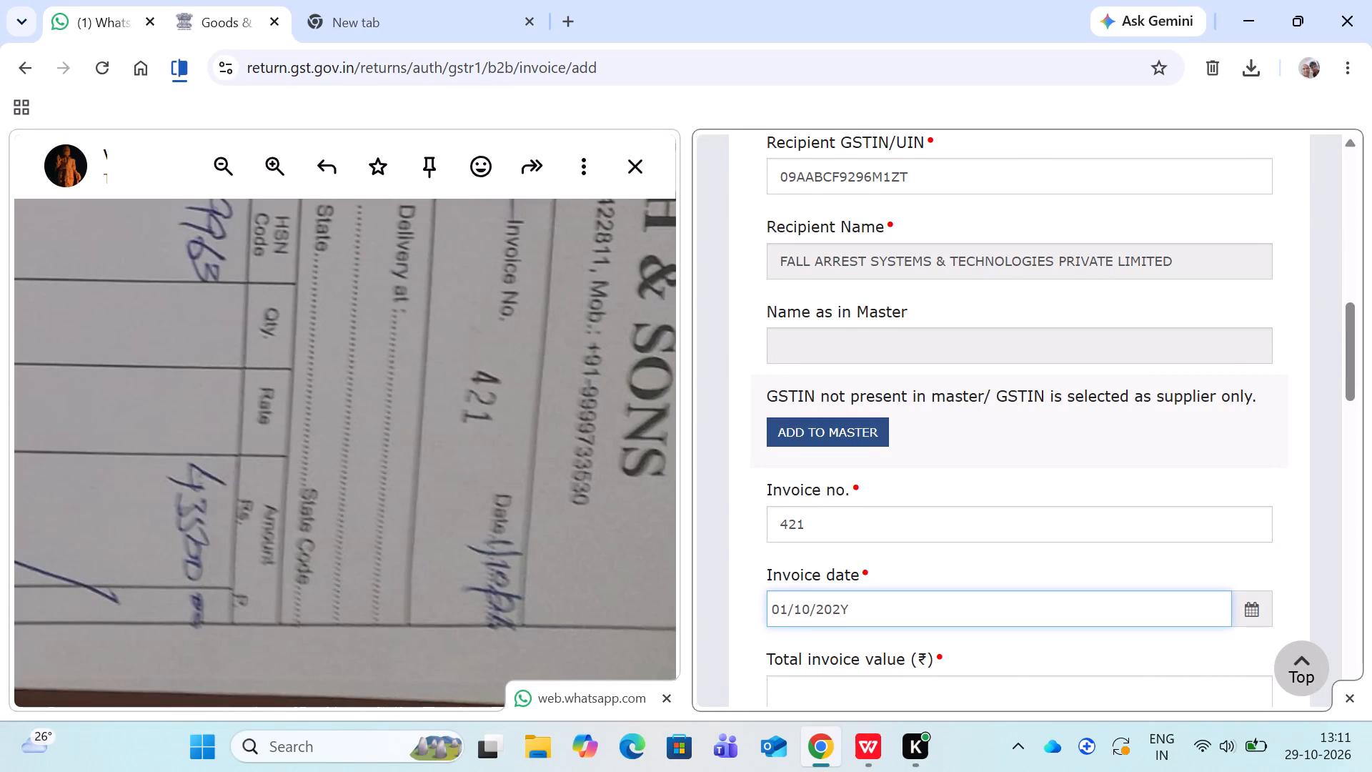
scroll(829, 608, down, 3)
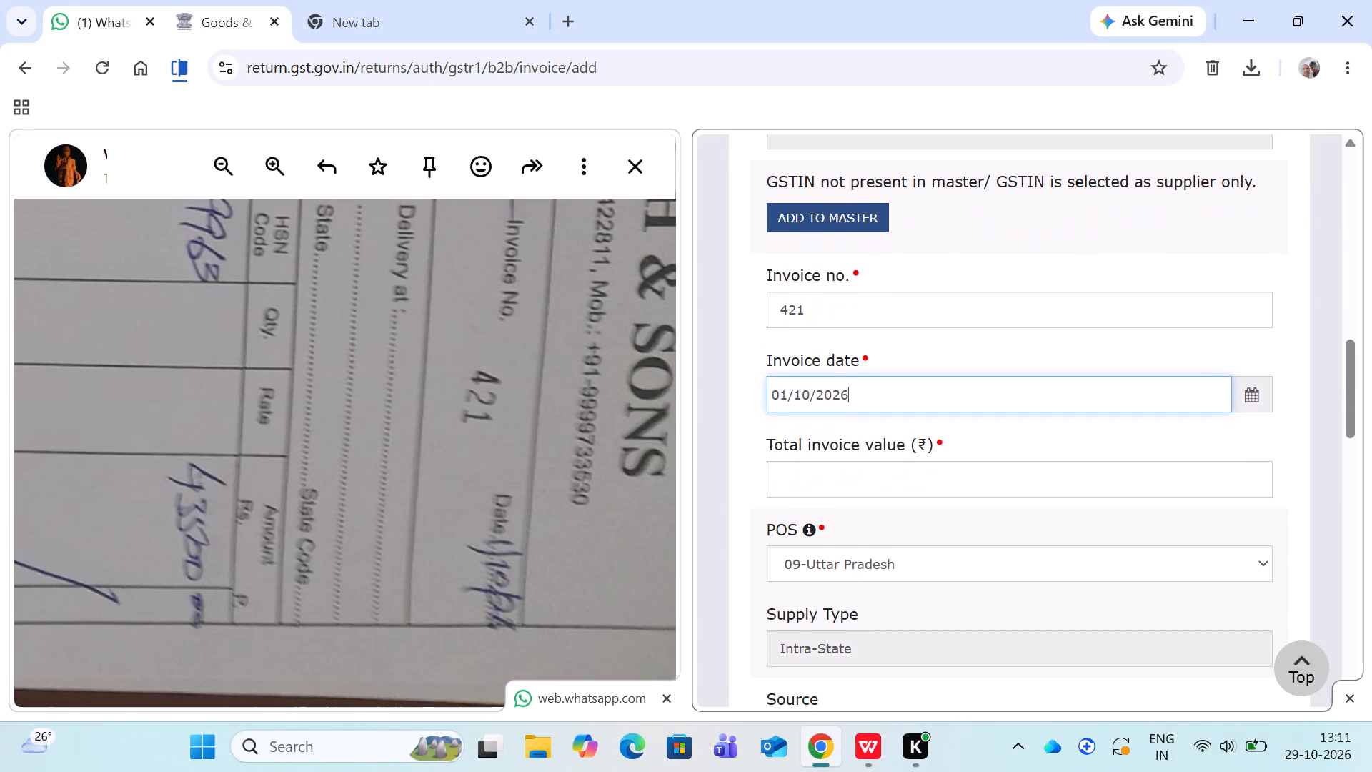
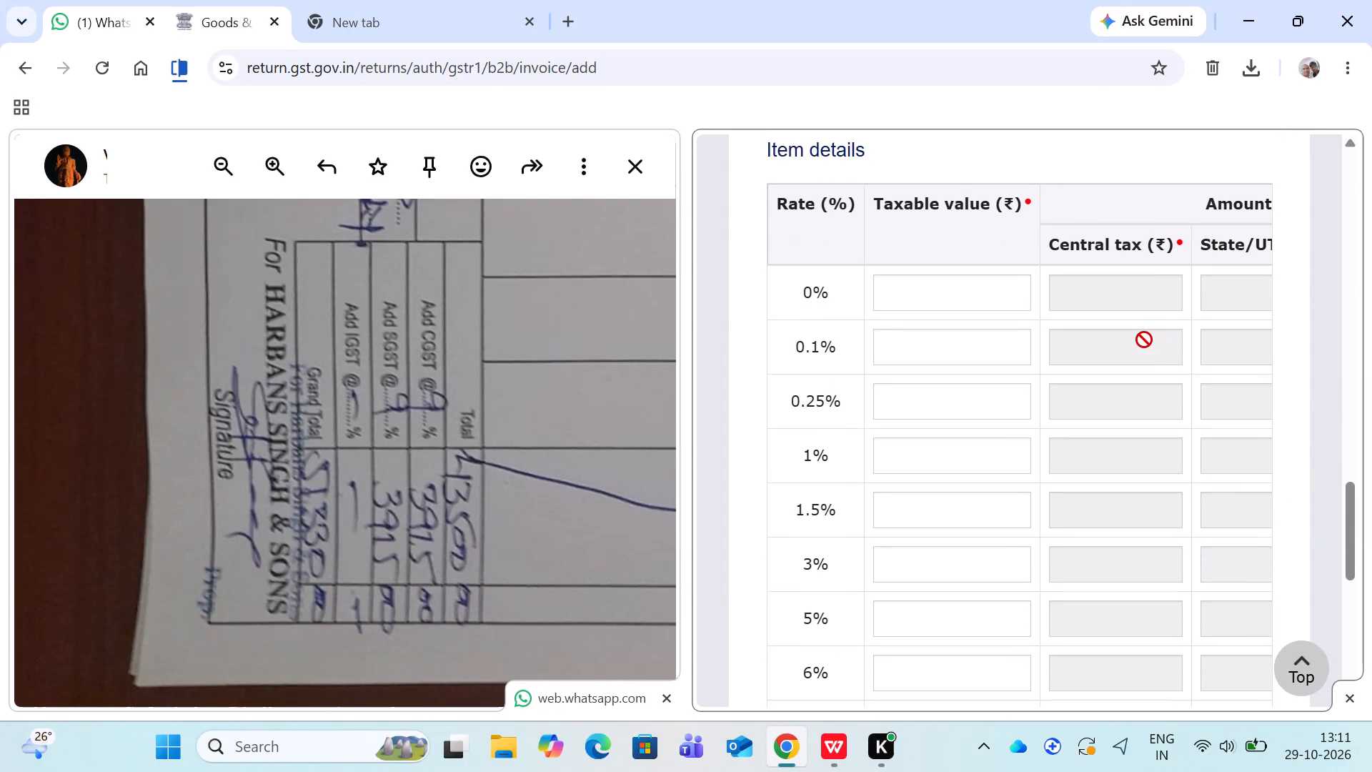
Enter a taxable value of 43500 at the 18% rate in the item details of invoice 421.
scroll(1144, 340, down, 4)
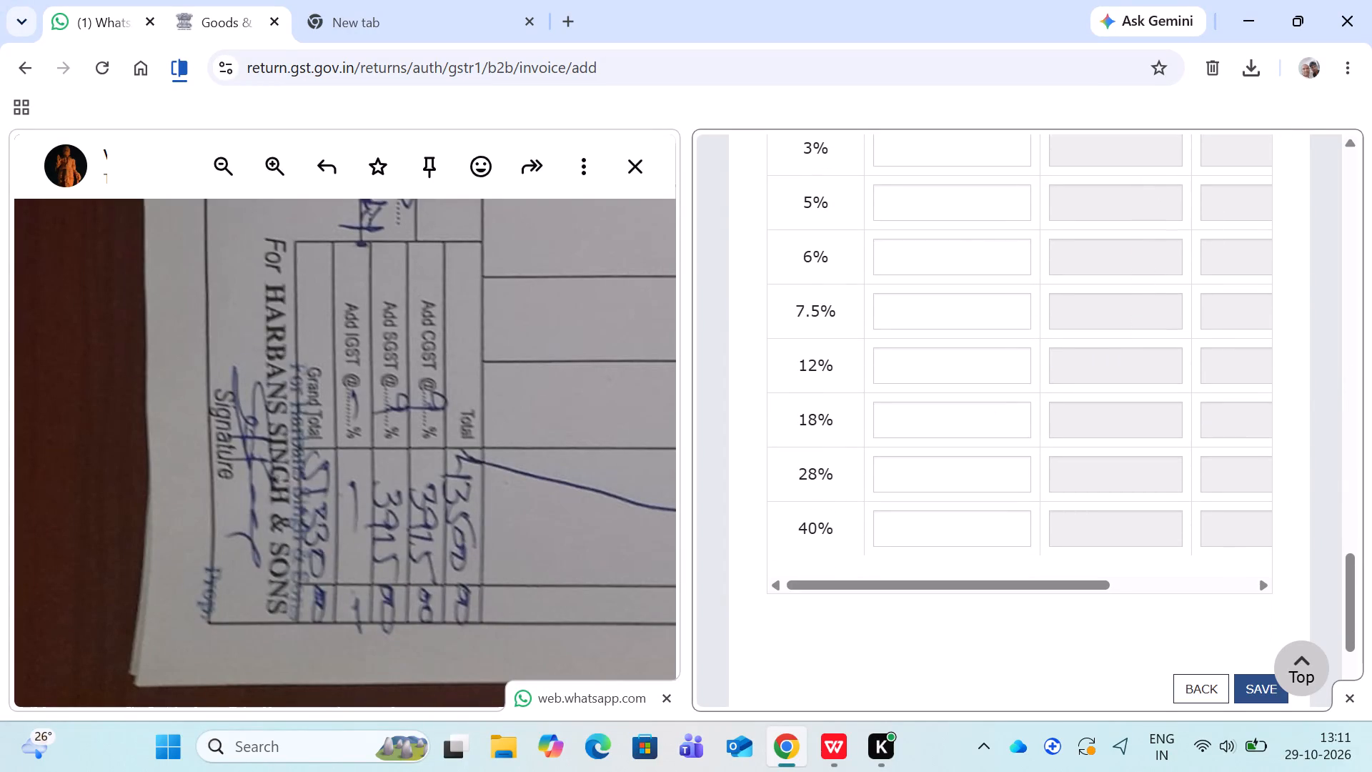
click(946, 424)
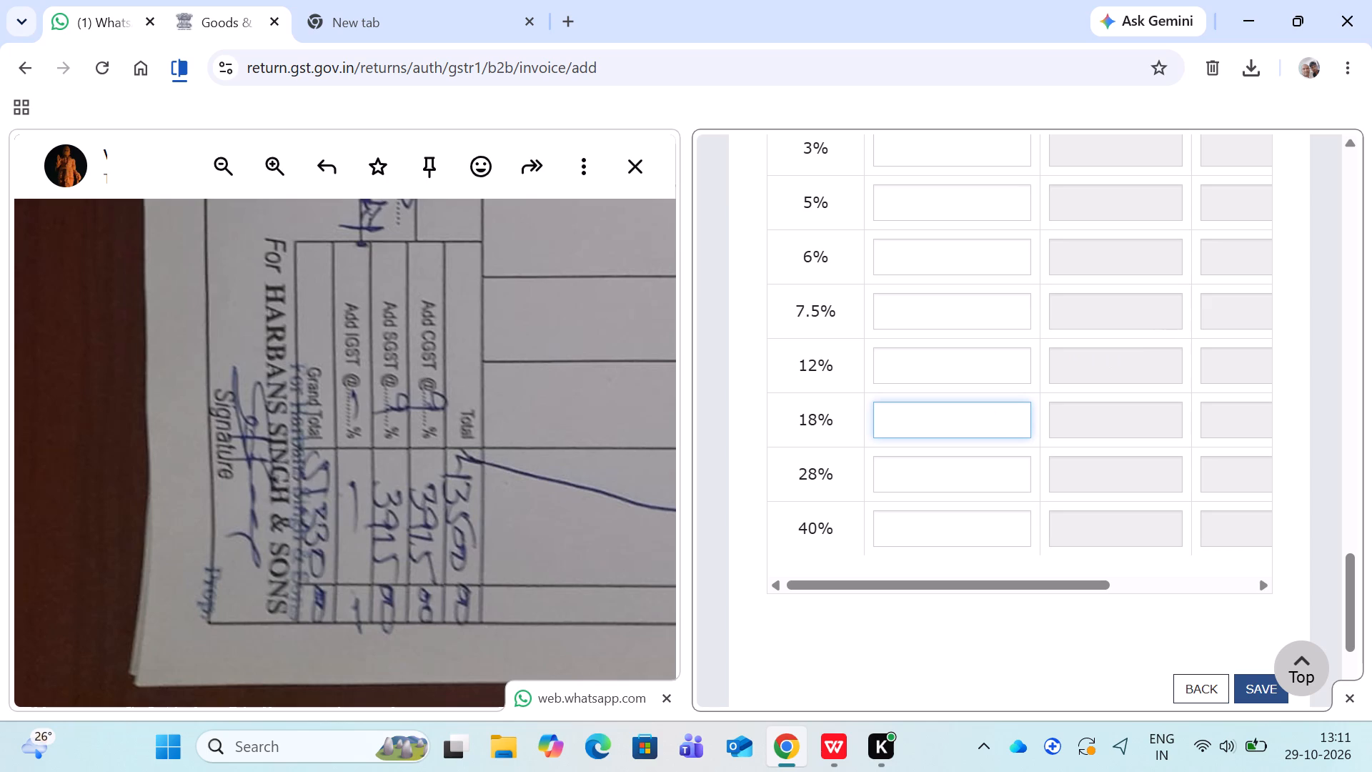
text(43)
text(59)
key(BackSpace)
text(00)
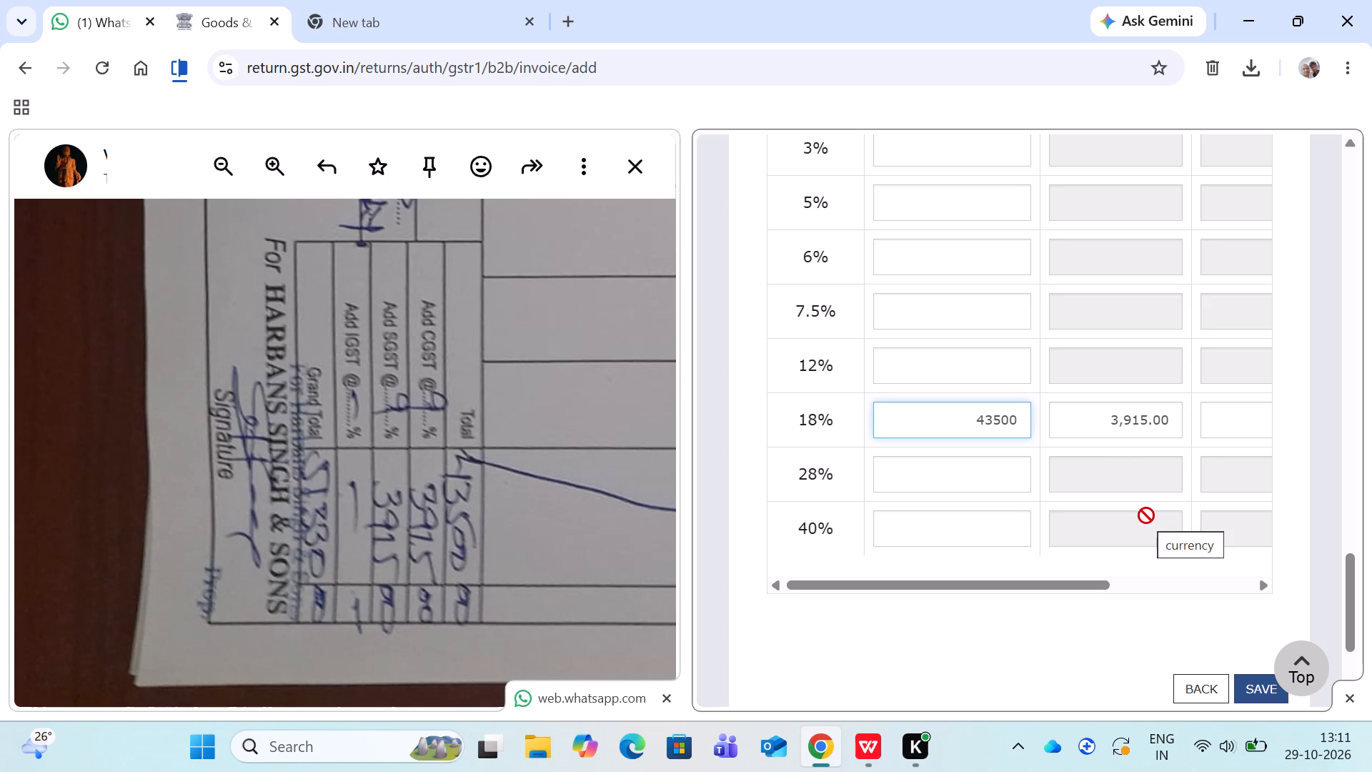
scroll(1146, 515, down, 2)
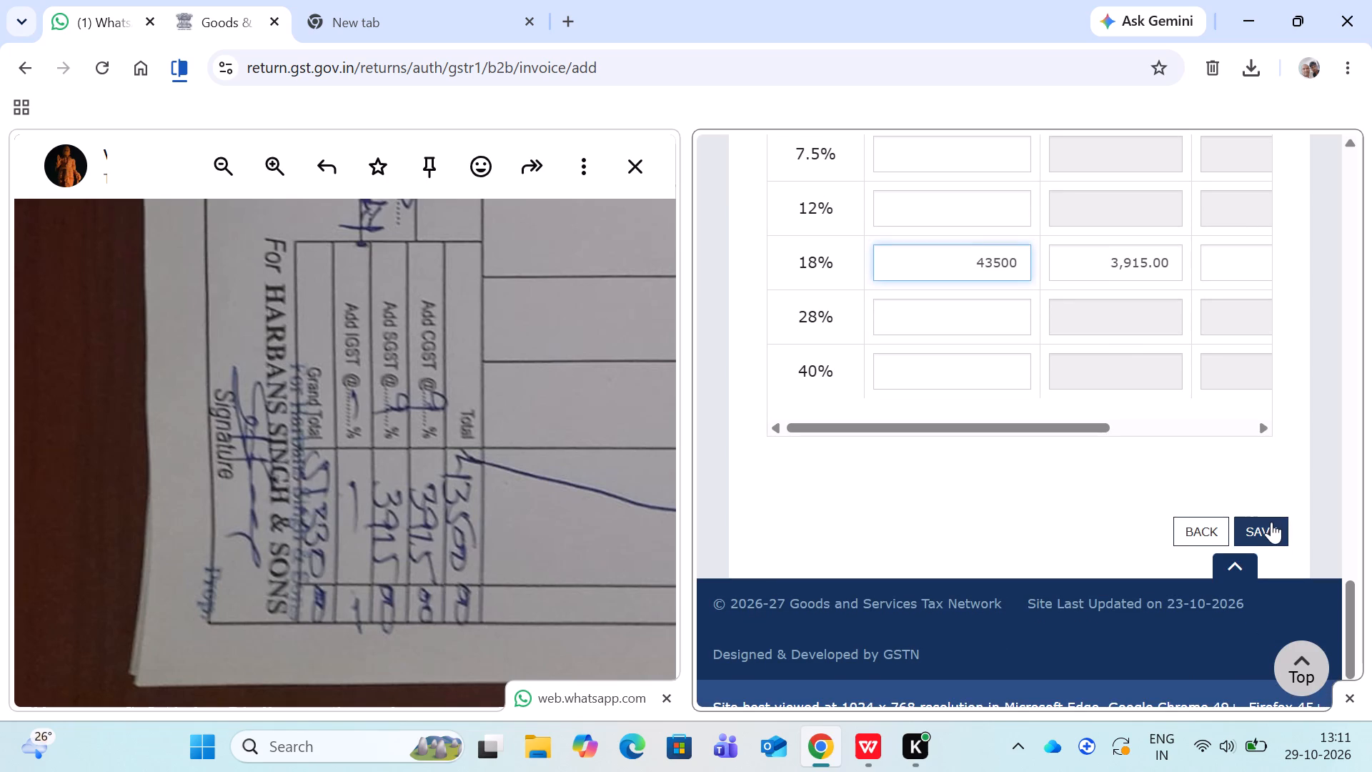
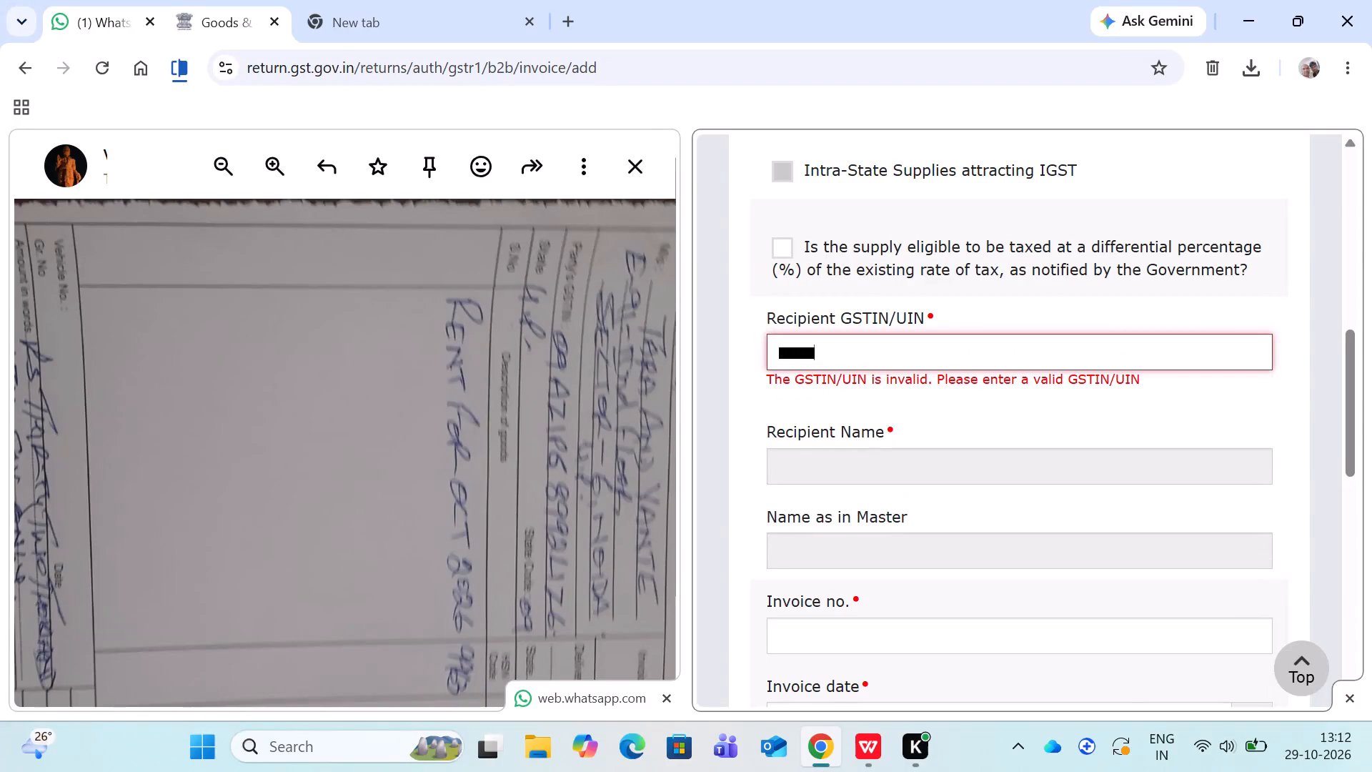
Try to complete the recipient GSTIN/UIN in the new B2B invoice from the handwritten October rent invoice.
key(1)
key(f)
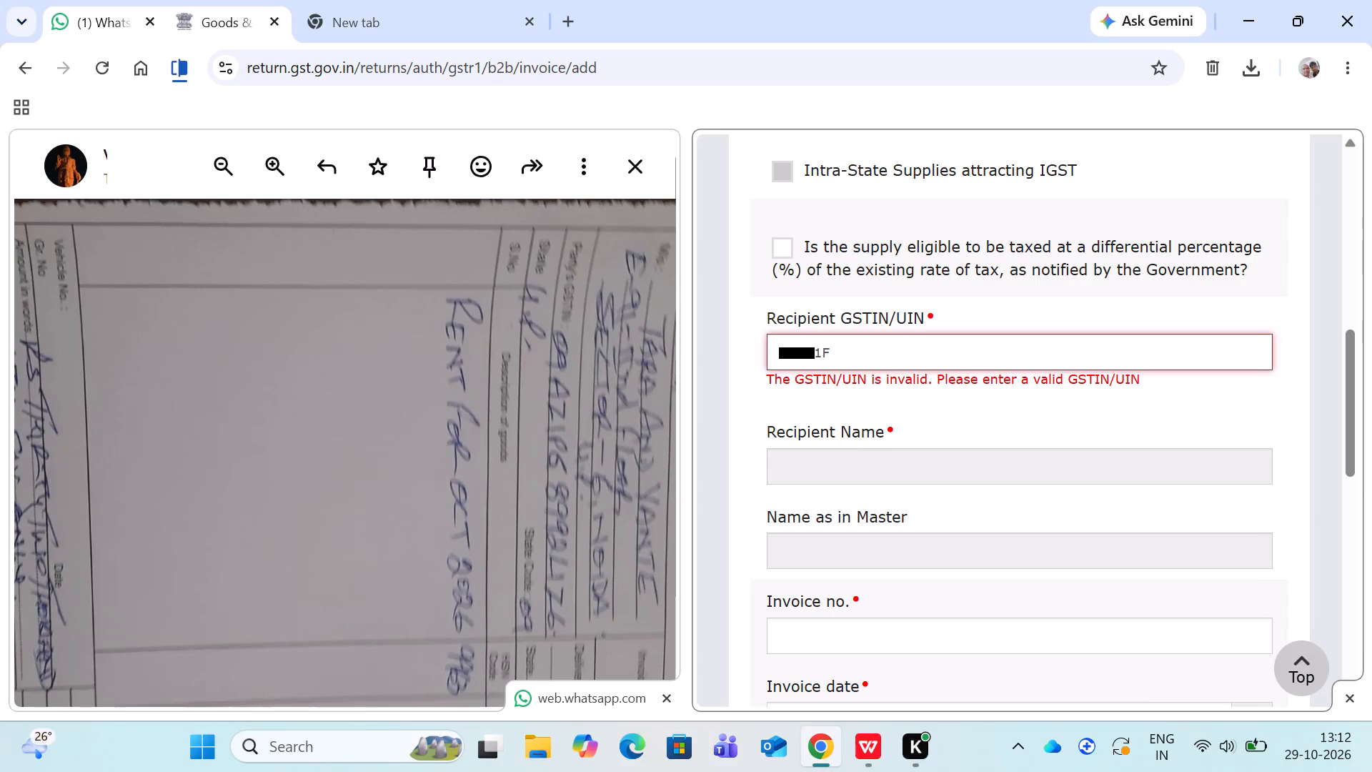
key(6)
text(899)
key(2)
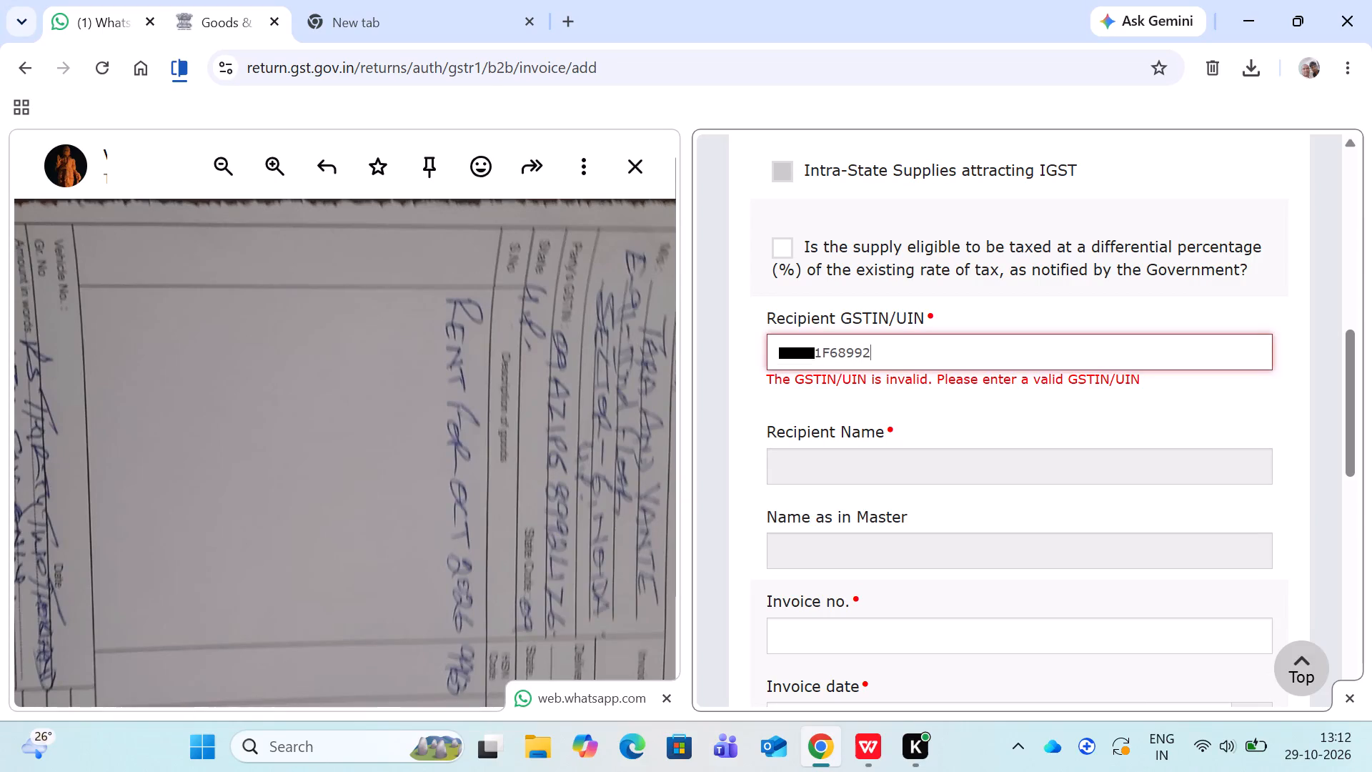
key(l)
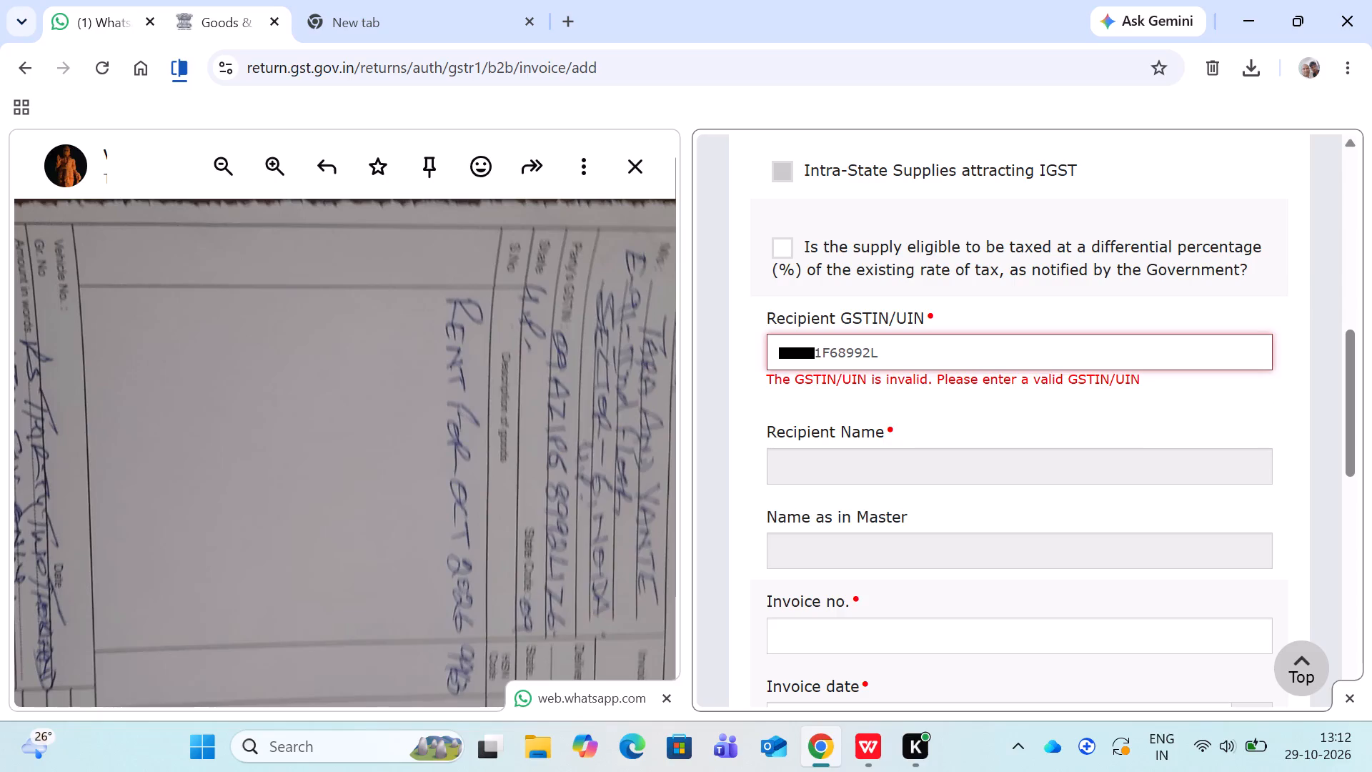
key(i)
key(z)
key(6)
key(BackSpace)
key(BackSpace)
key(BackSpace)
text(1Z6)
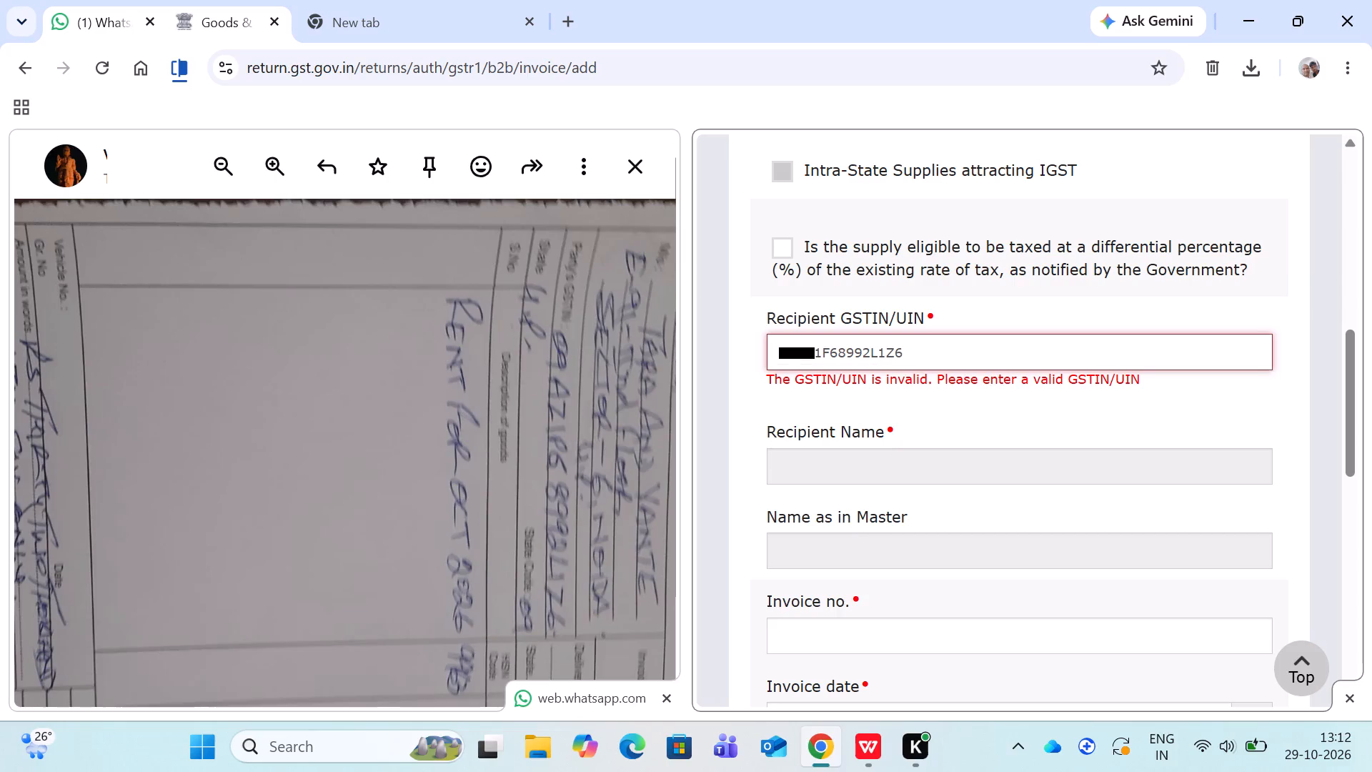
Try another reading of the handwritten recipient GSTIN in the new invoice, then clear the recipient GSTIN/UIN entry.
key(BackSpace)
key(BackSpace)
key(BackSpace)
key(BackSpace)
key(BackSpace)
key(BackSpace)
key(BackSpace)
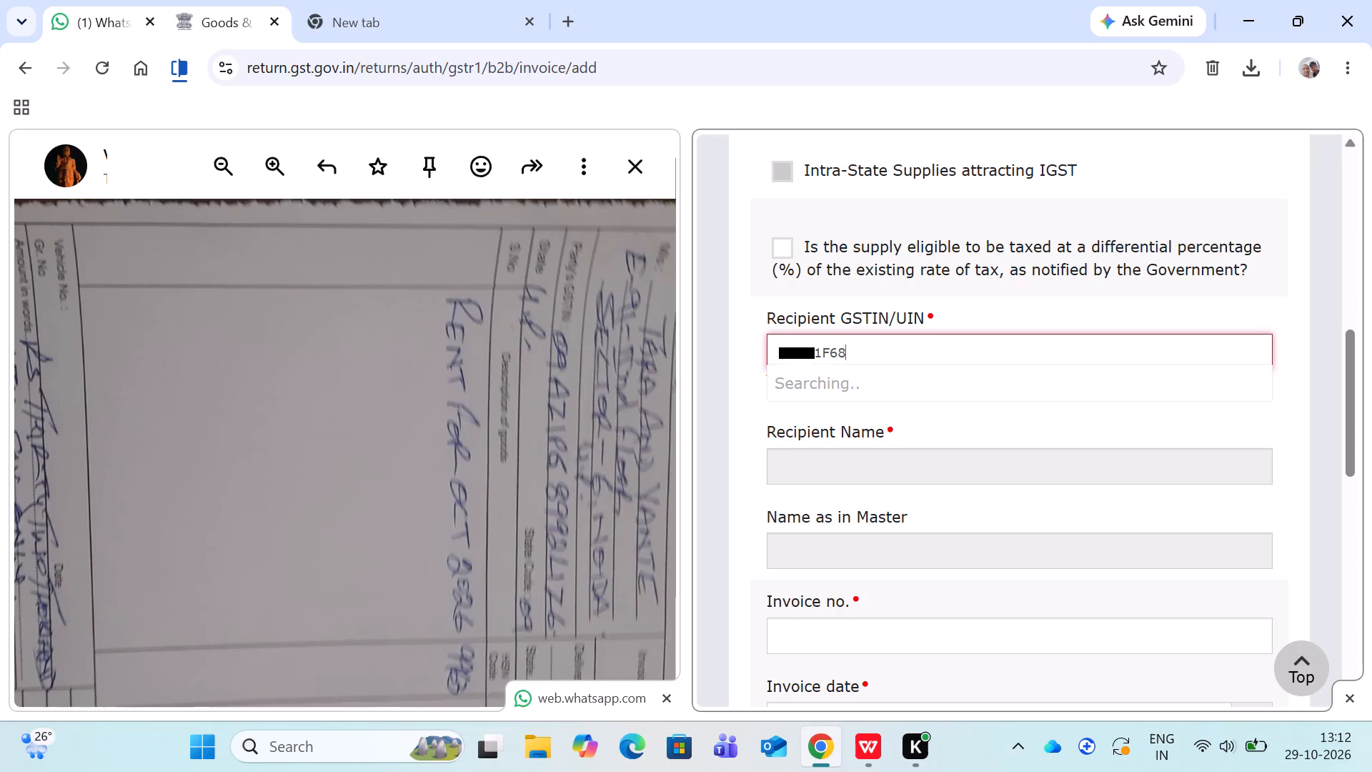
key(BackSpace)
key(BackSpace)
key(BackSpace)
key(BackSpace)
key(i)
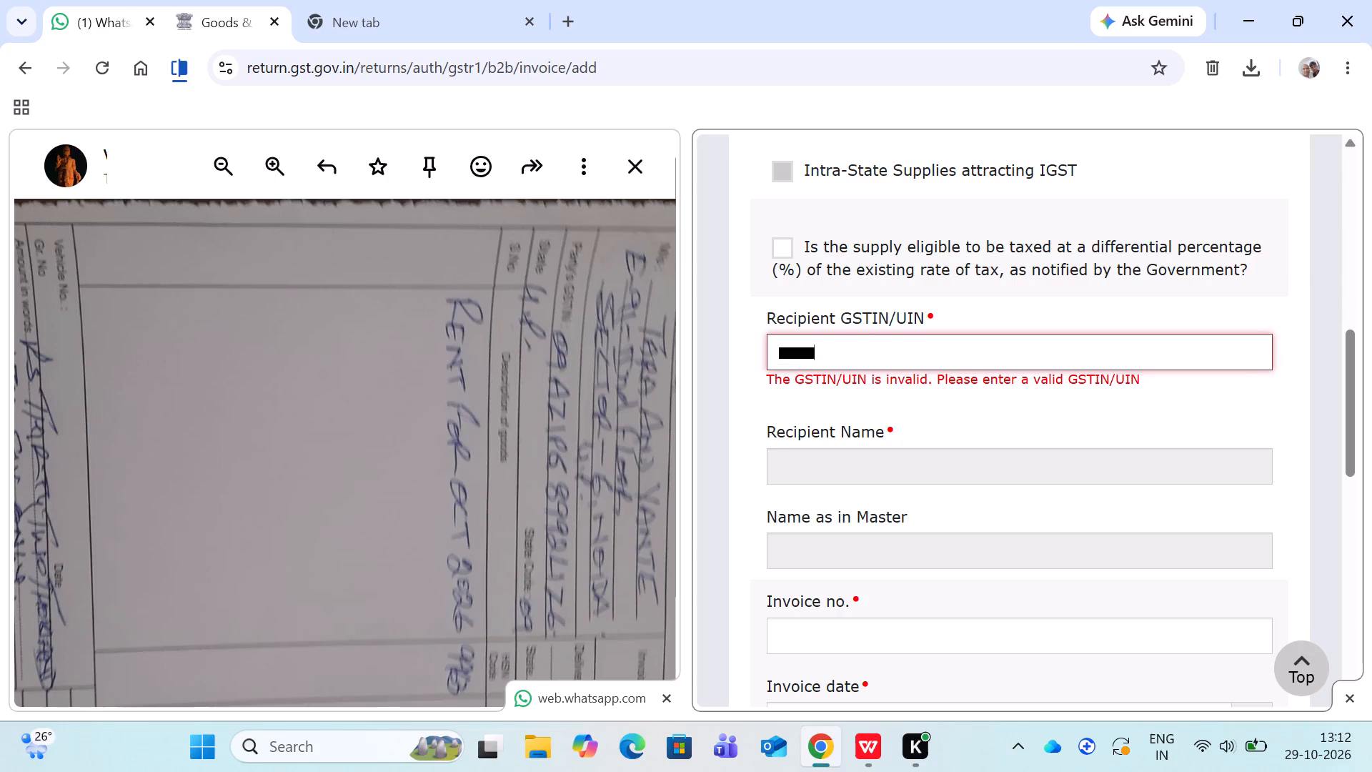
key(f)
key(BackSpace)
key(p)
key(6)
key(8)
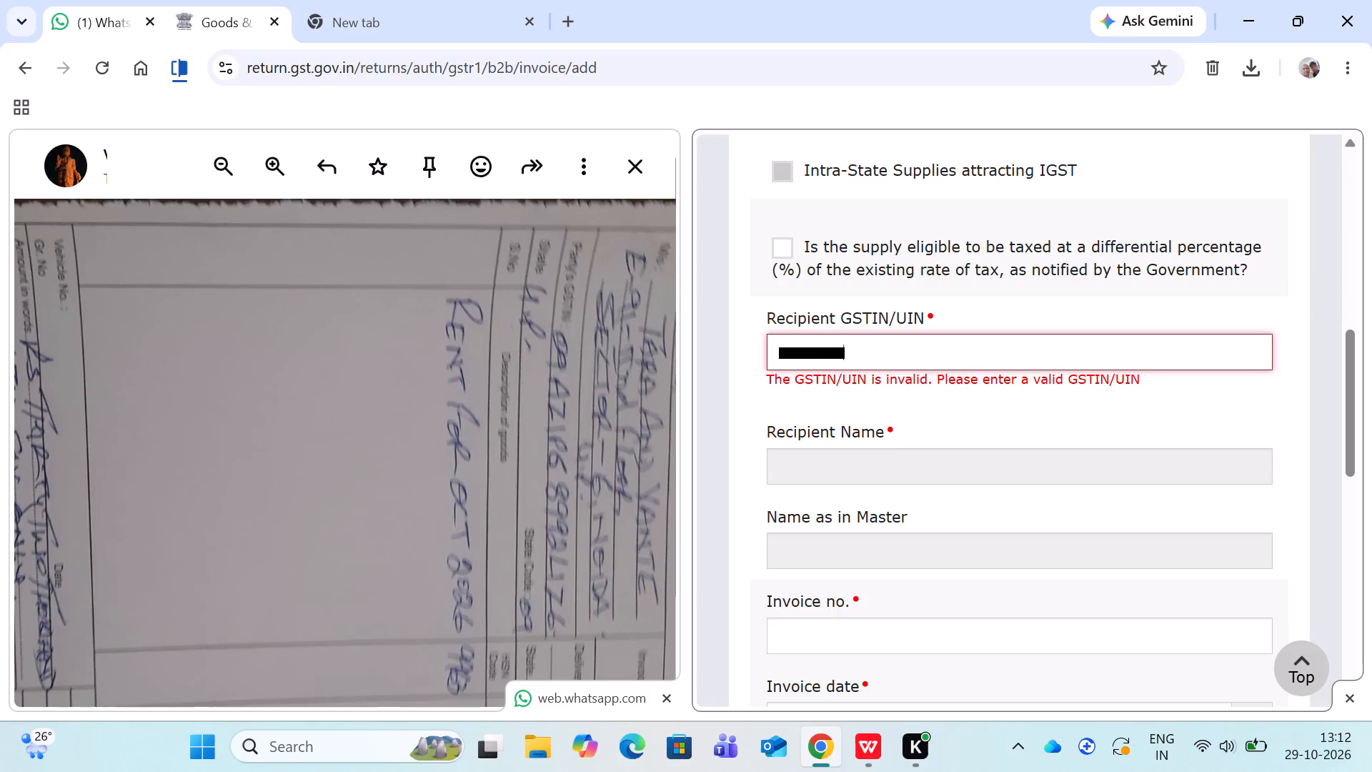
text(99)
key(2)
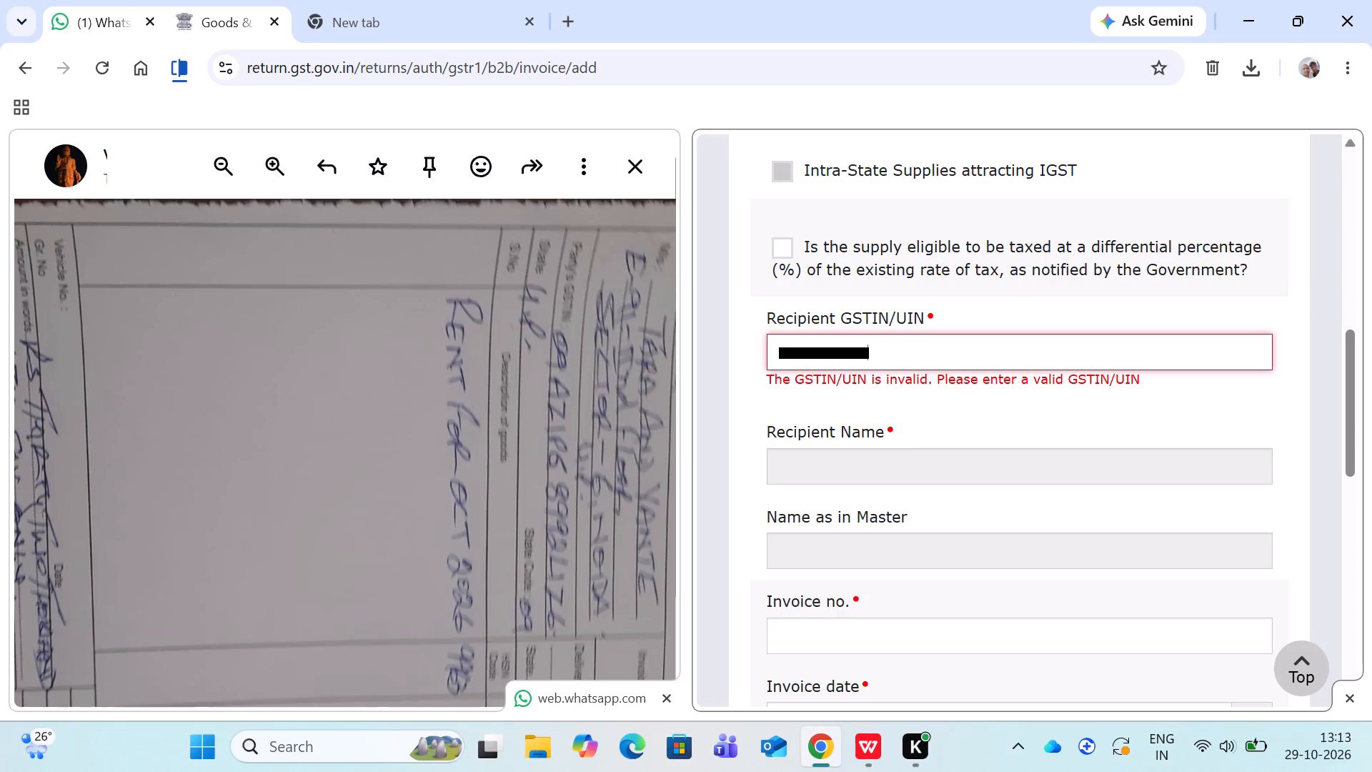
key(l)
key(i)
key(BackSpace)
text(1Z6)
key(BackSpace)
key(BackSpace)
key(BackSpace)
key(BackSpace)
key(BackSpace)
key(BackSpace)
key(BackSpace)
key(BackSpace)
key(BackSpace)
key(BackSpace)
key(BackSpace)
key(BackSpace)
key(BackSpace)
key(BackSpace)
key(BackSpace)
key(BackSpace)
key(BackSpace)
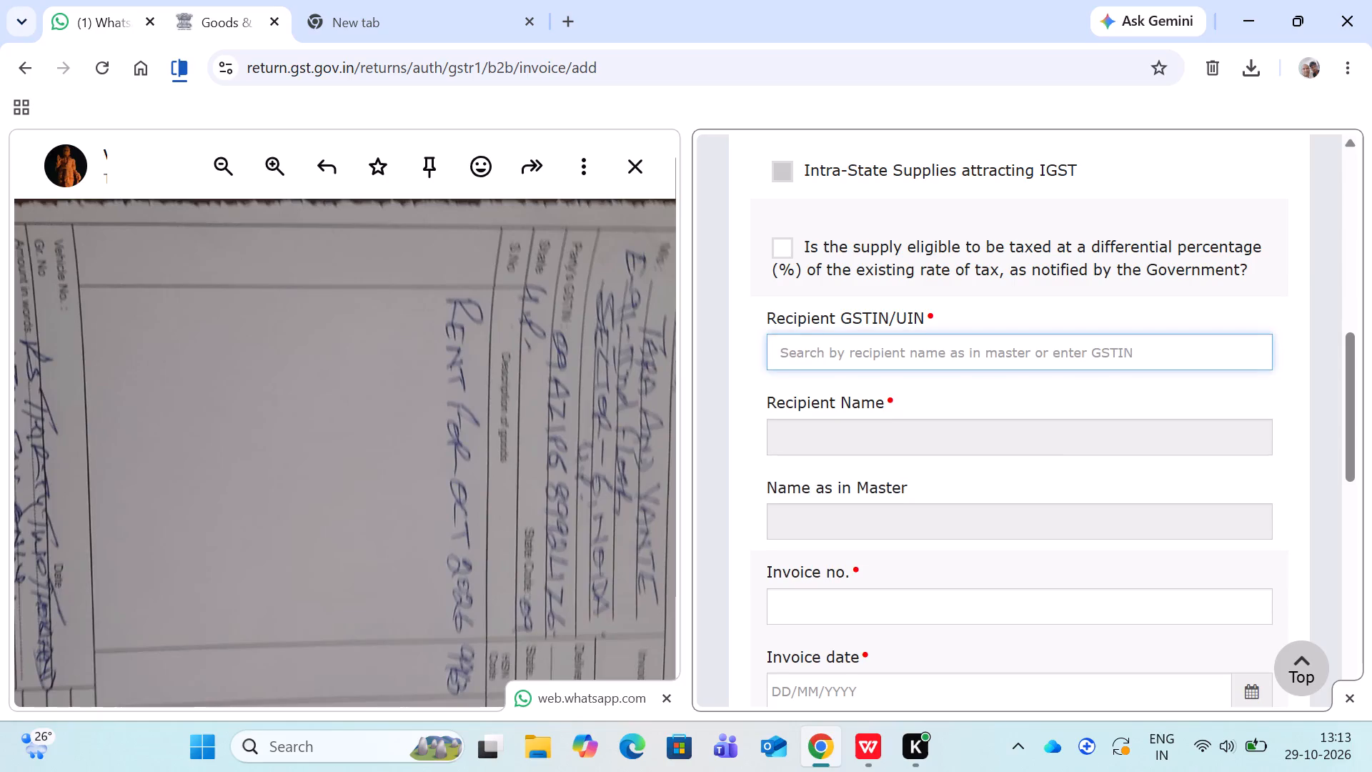
Leave the unsaved invoice form and go back through the B2B records and GSTR-1 overview to File Returns.
scroll(940, 359, down, 4)
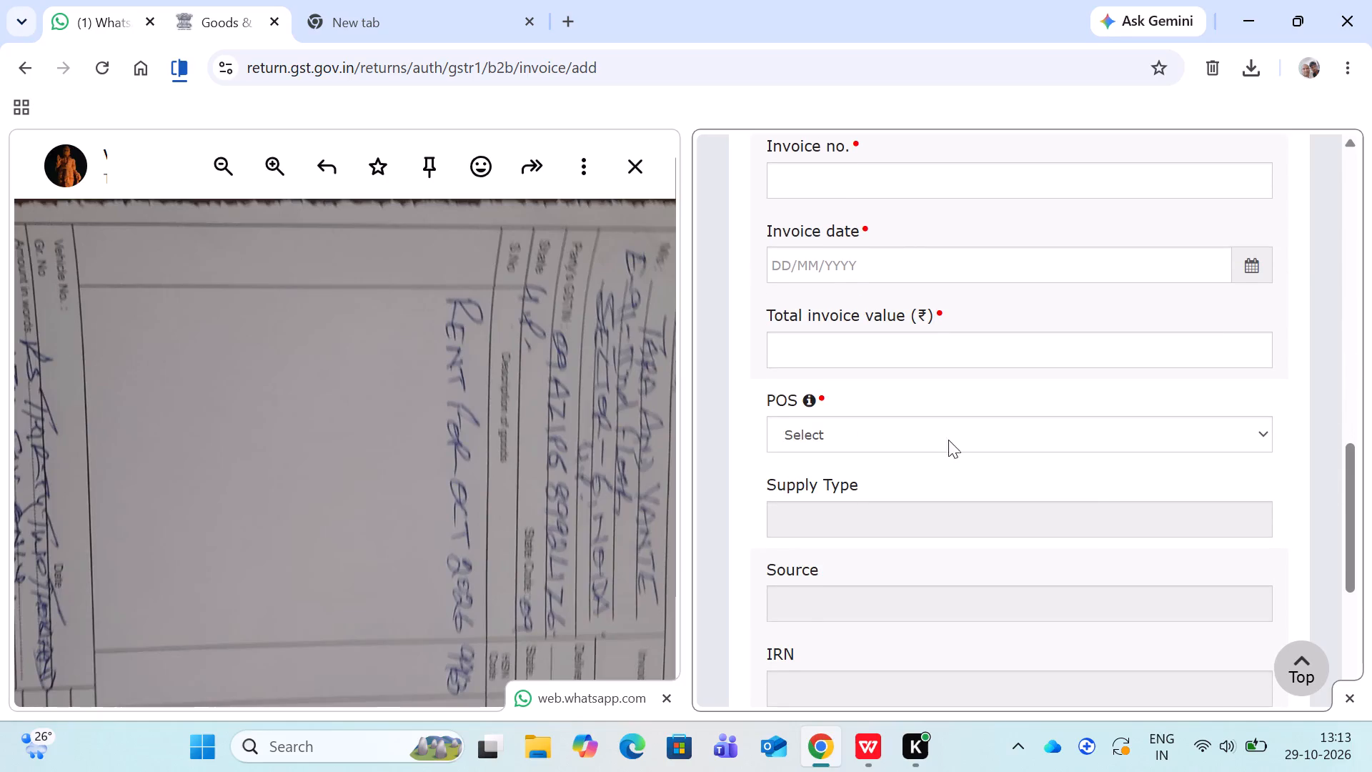
scroll(948, 461, down, 3)
click(1193, 488)
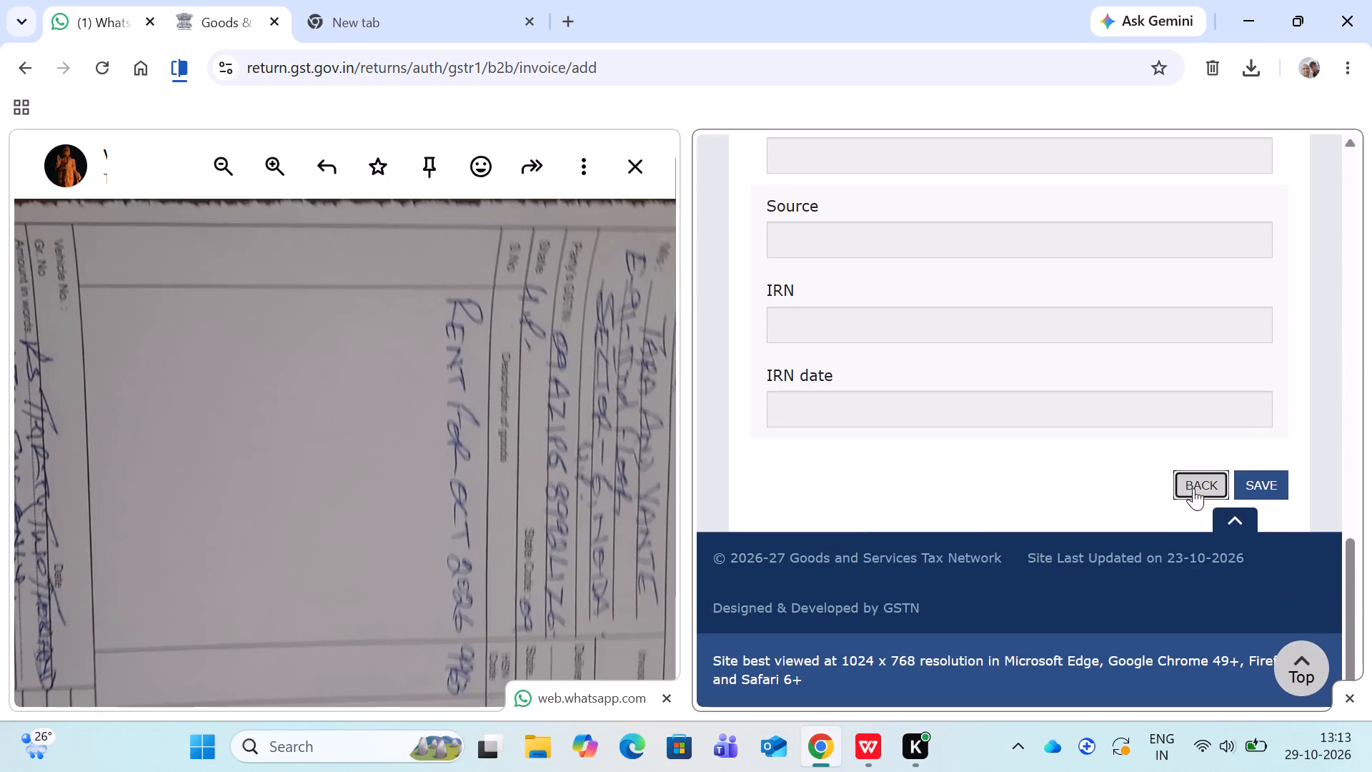
scroll(1034, 477, down, 3)
scroll(1034, 477, right, 1)
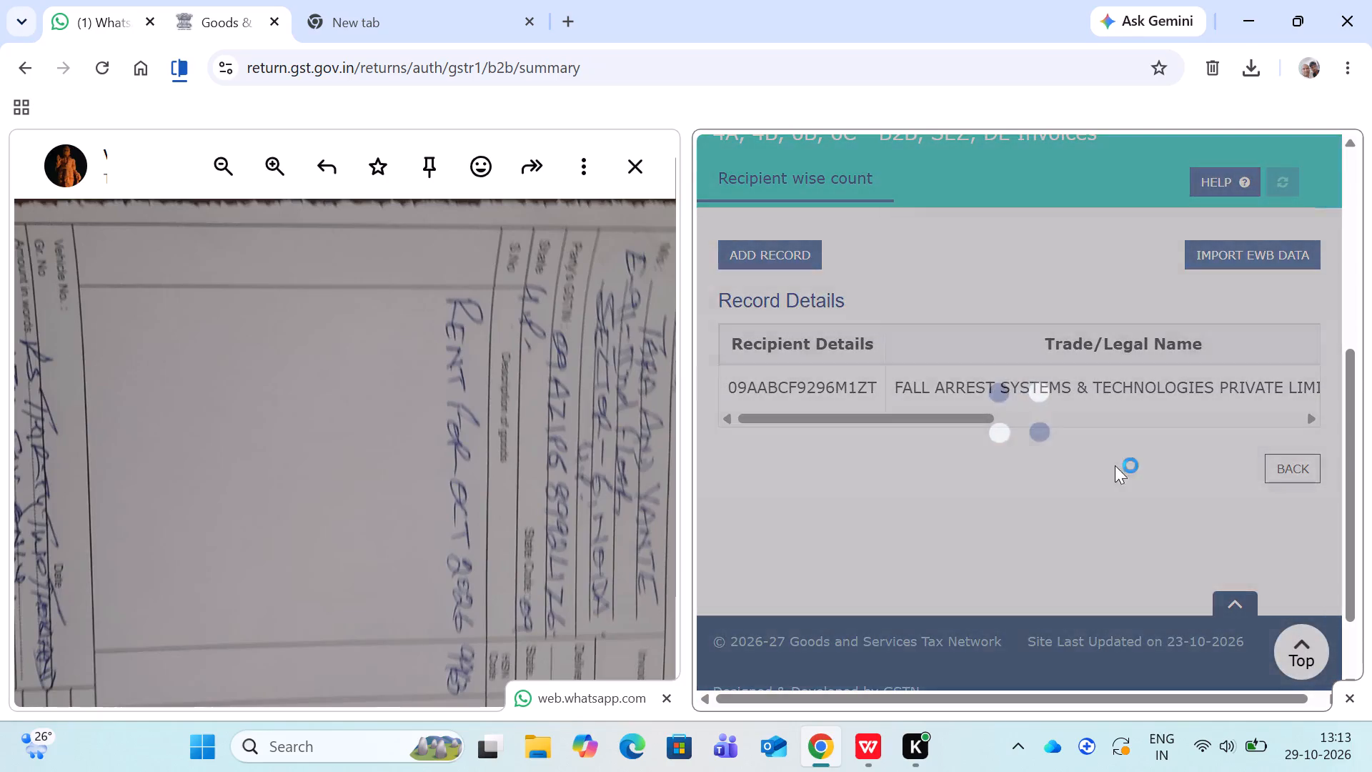
click(1297, 457)
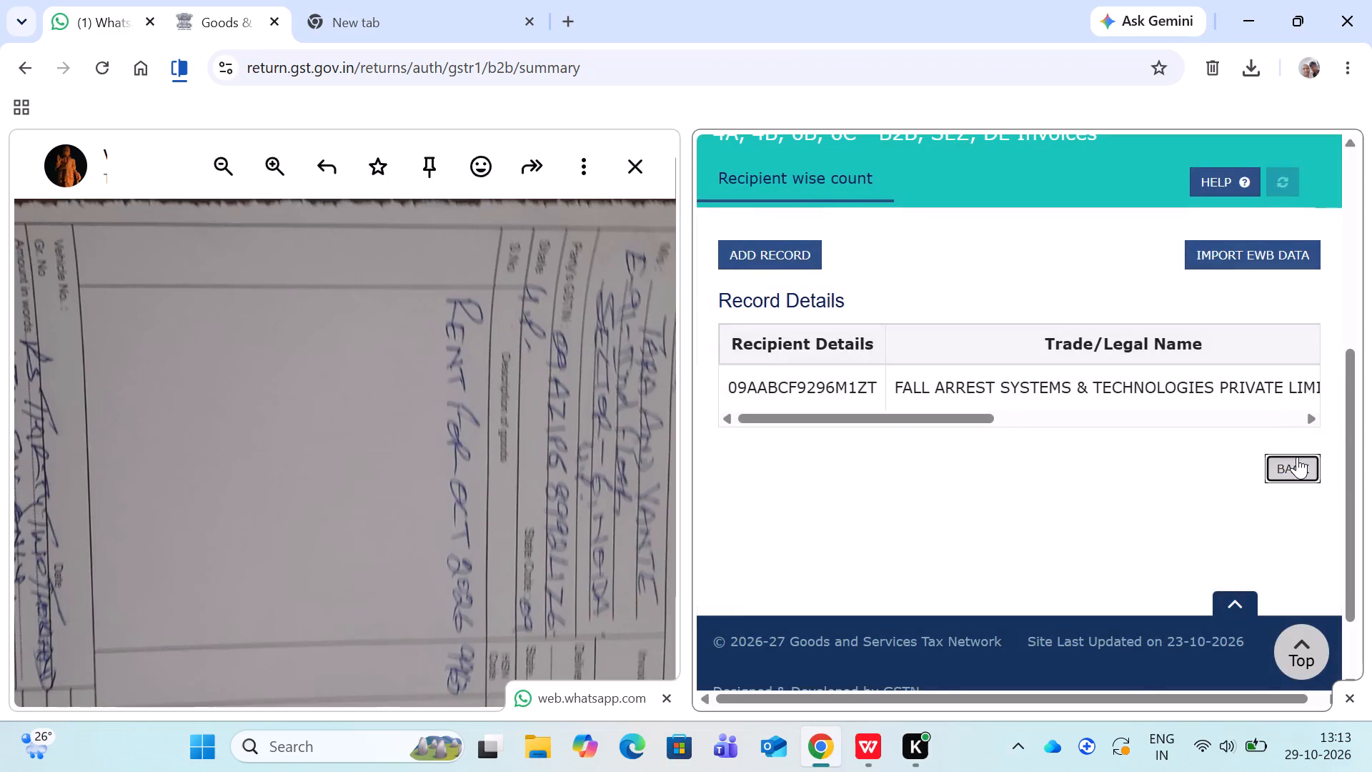
scroll(978, 432, down, 4)
scroll(978, 432, up, 4)
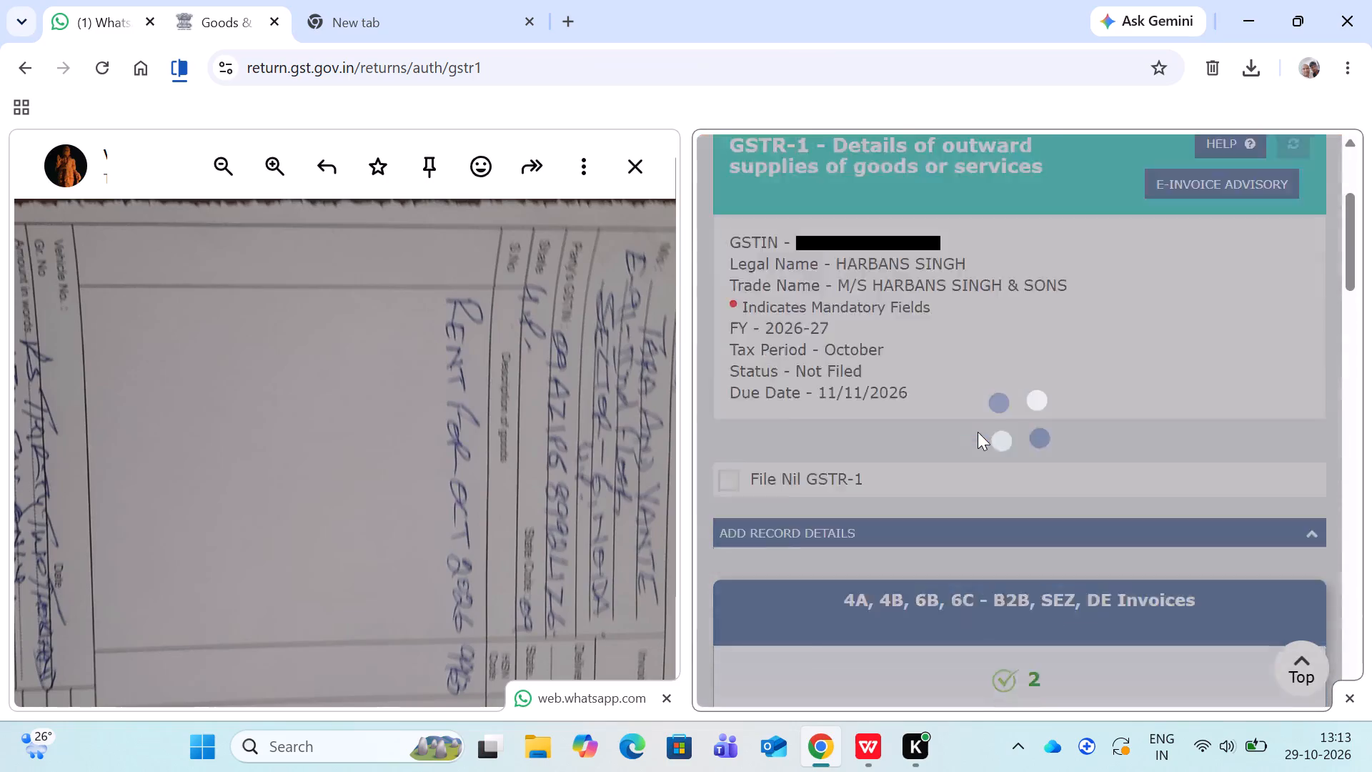
scroll(978, 432, up, 2)
scroll(1008, 444, down, 9)
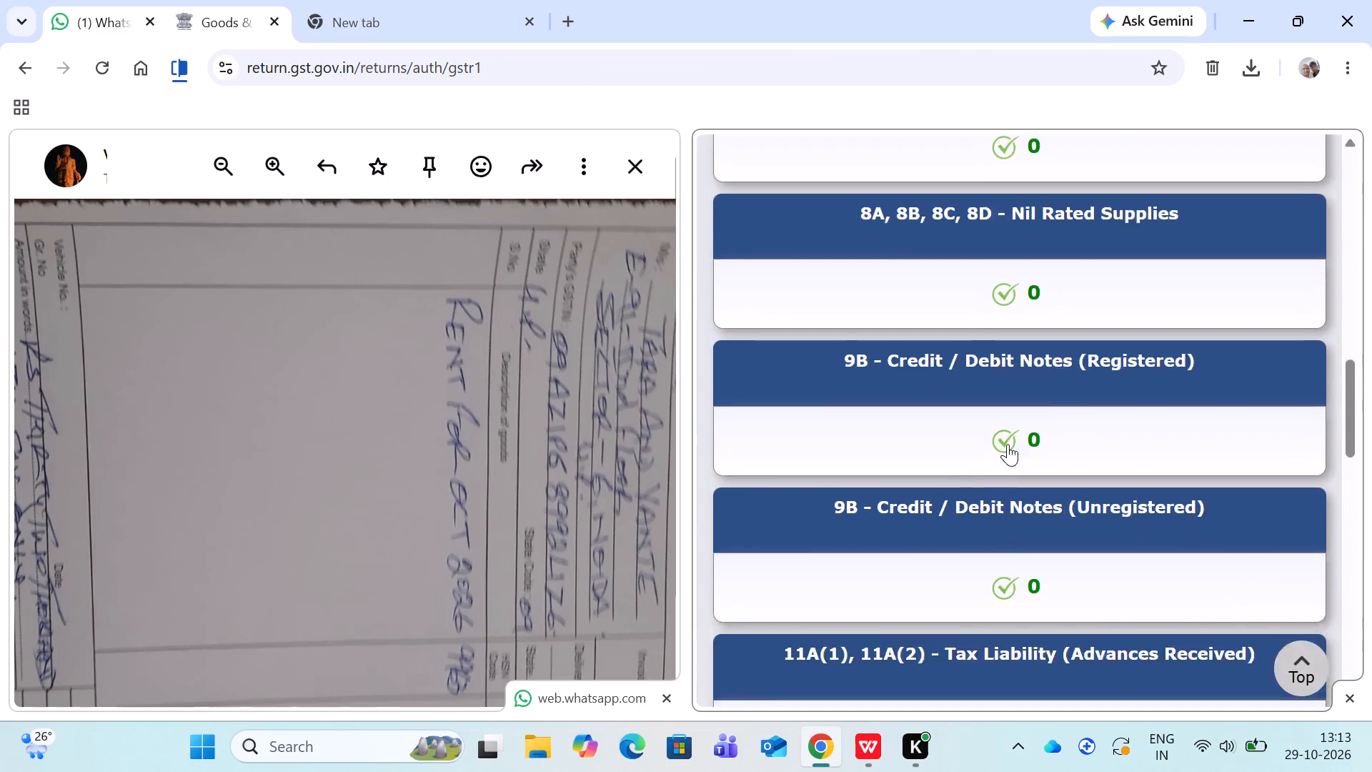
scroll(1008, 444, down, 12)
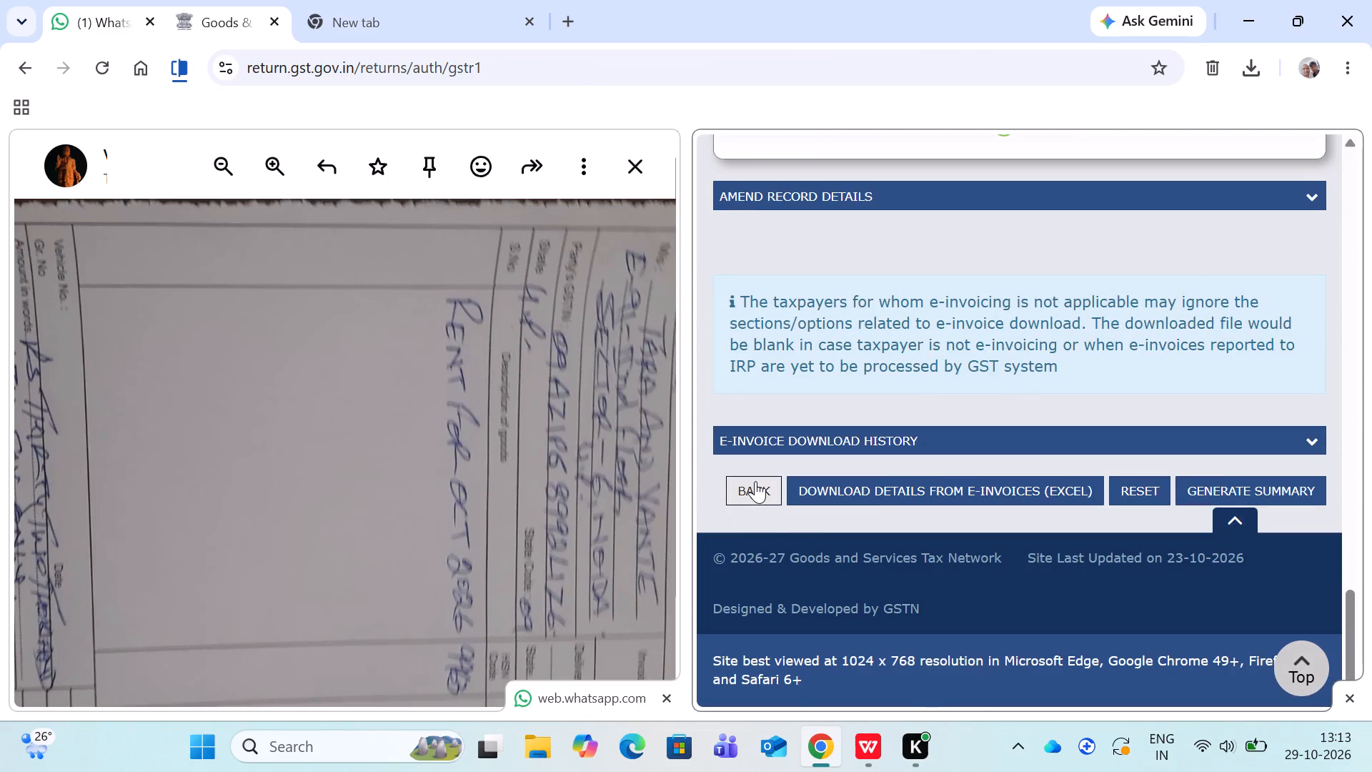
click(756, 481)
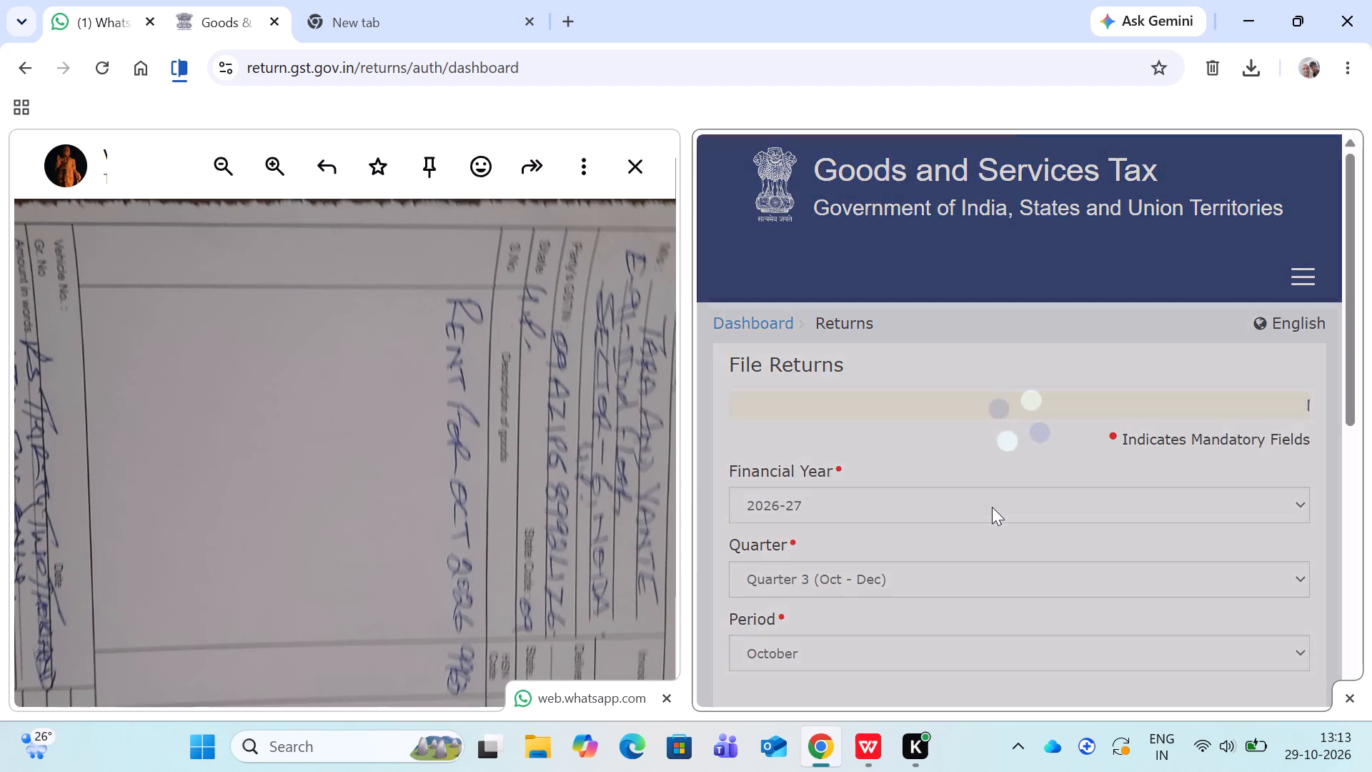
Search the 2026-27 returns for Quarter 2 (Jul - Sep), period September.
scroll(983, 538, down, 1)
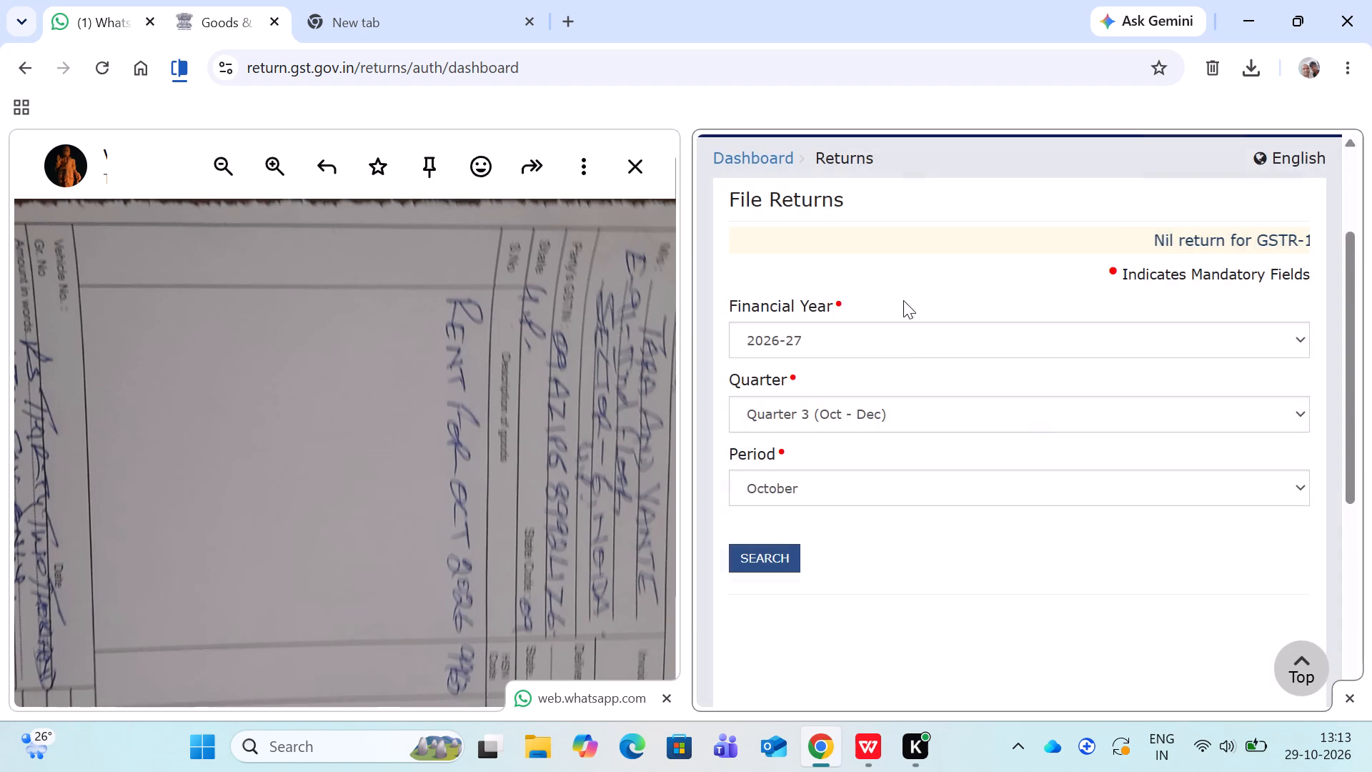
click(920, 413)
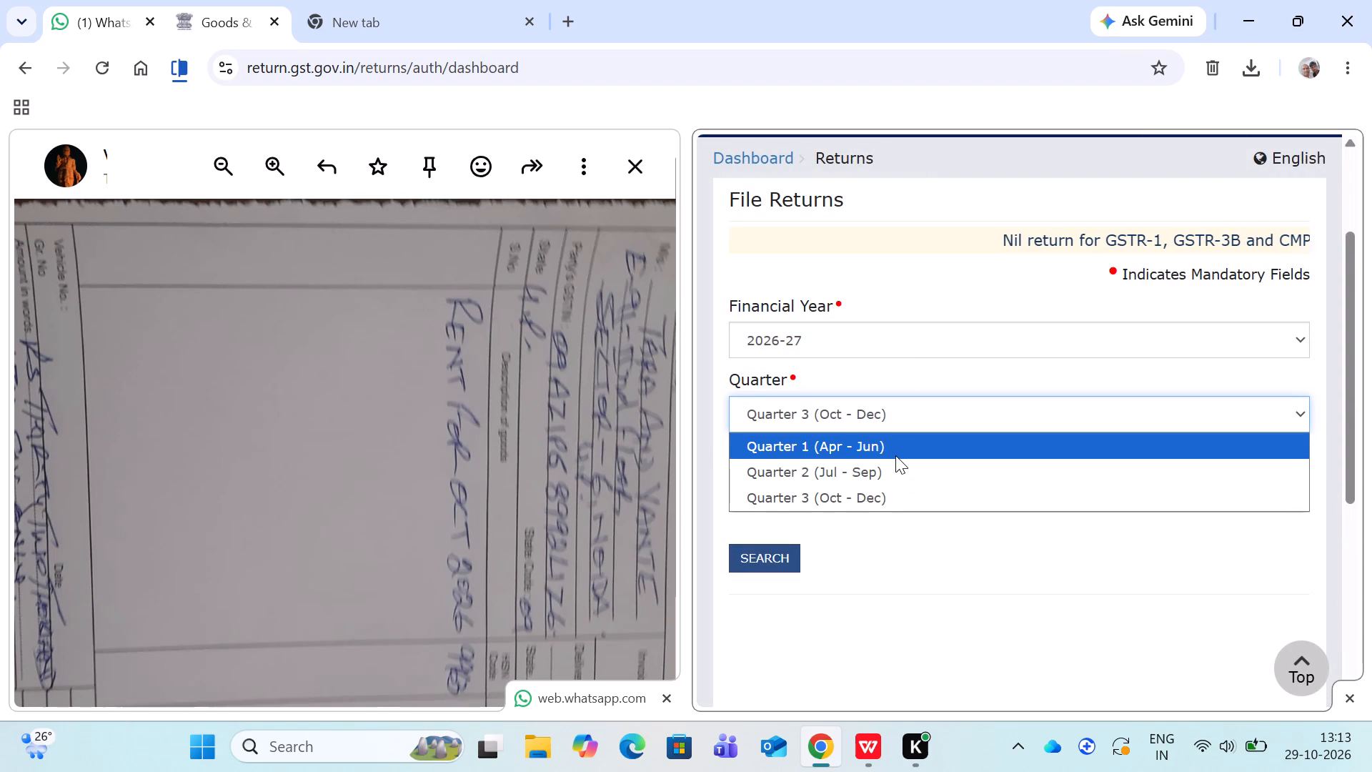
click(895, 455)
click(898, 410)
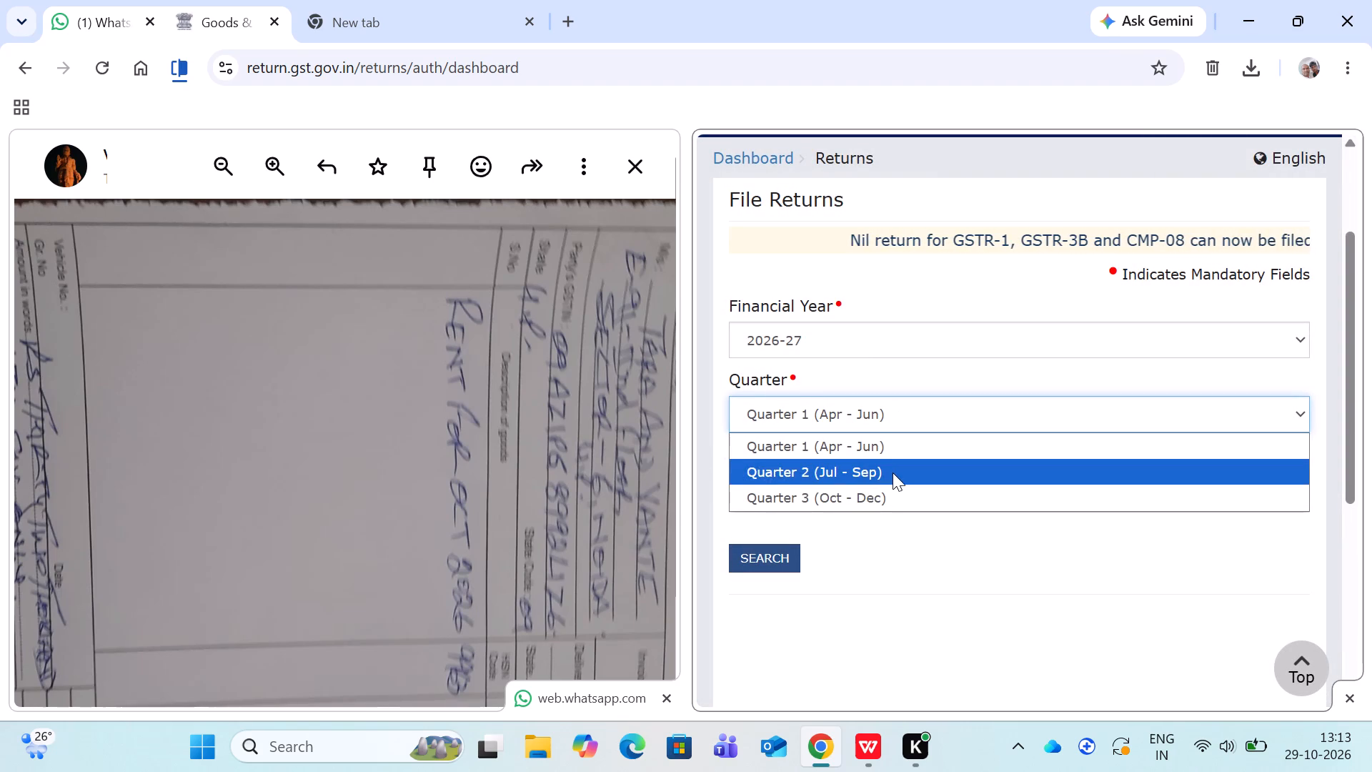
click(893, 472)
click(895, 485)
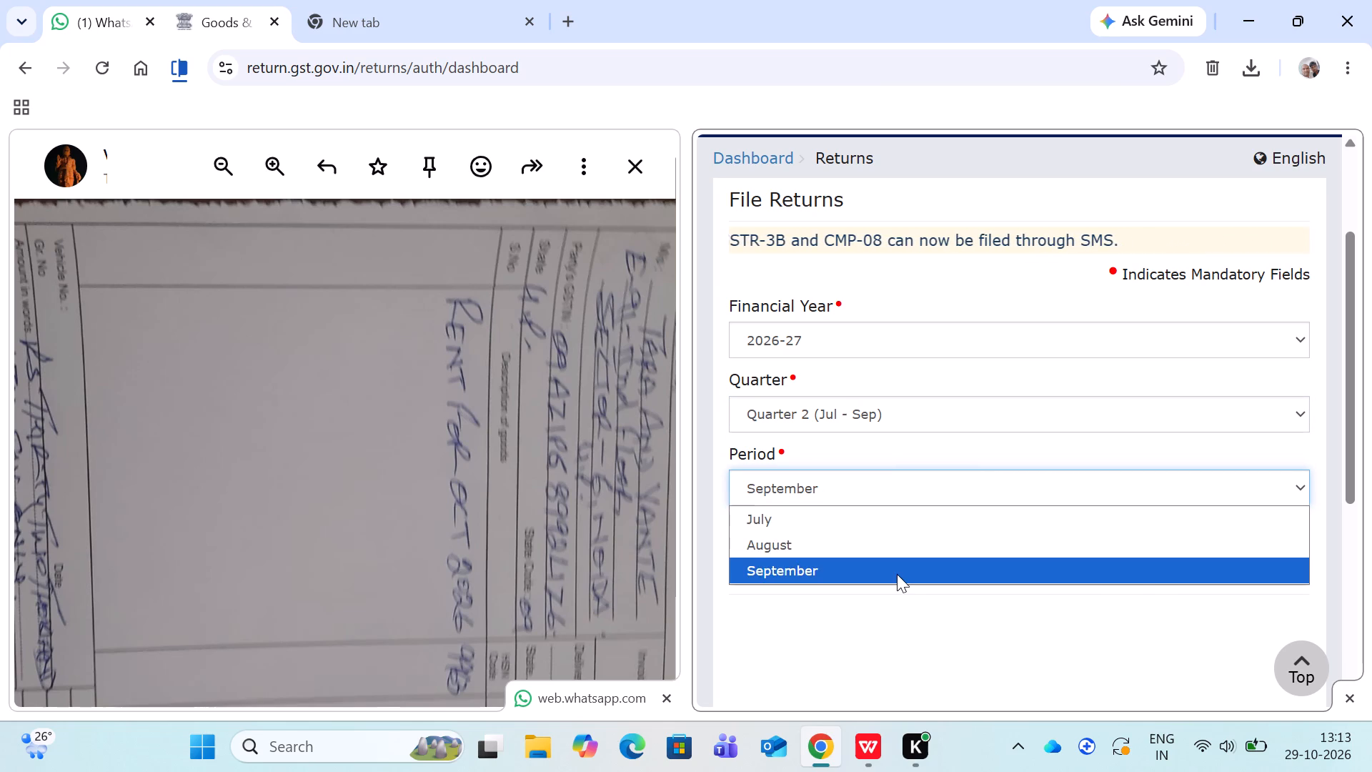
click(897, 574)
click(778, 555)
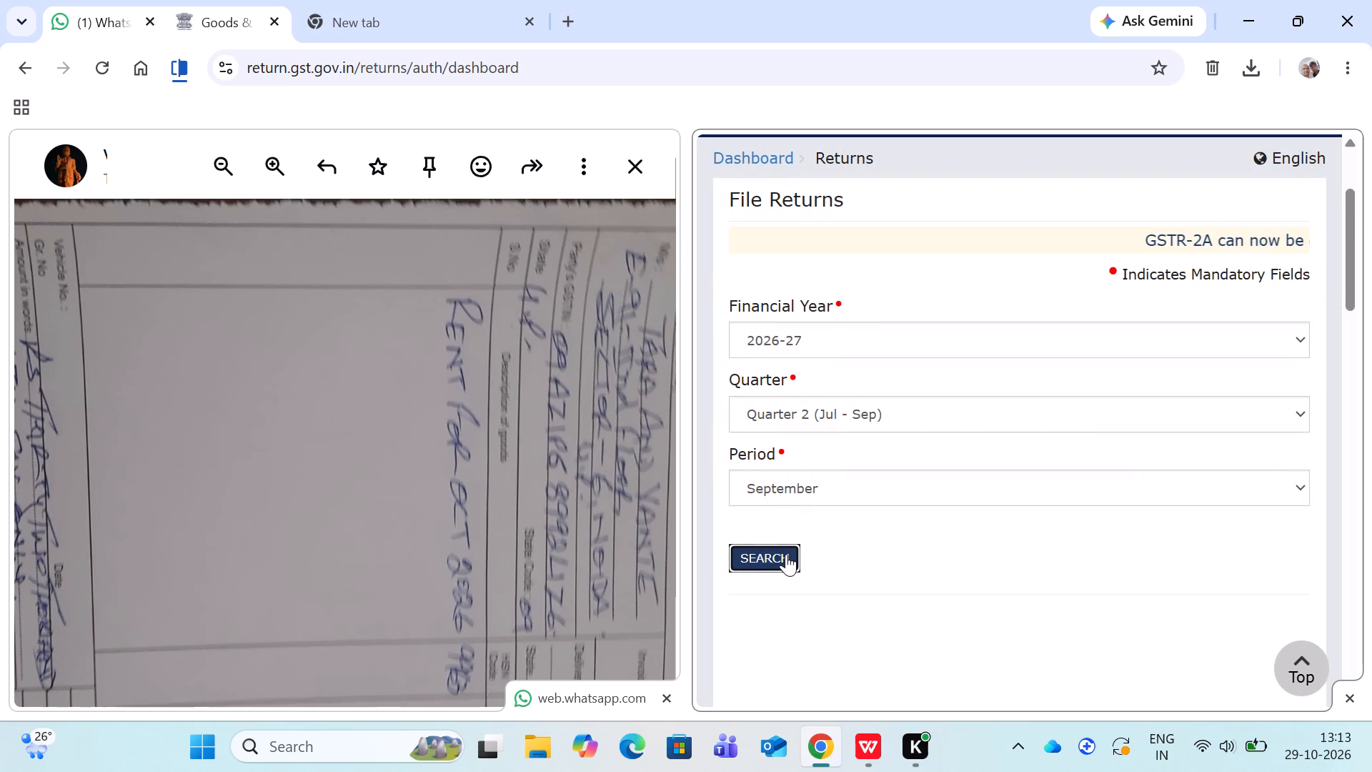
click(786, 554)
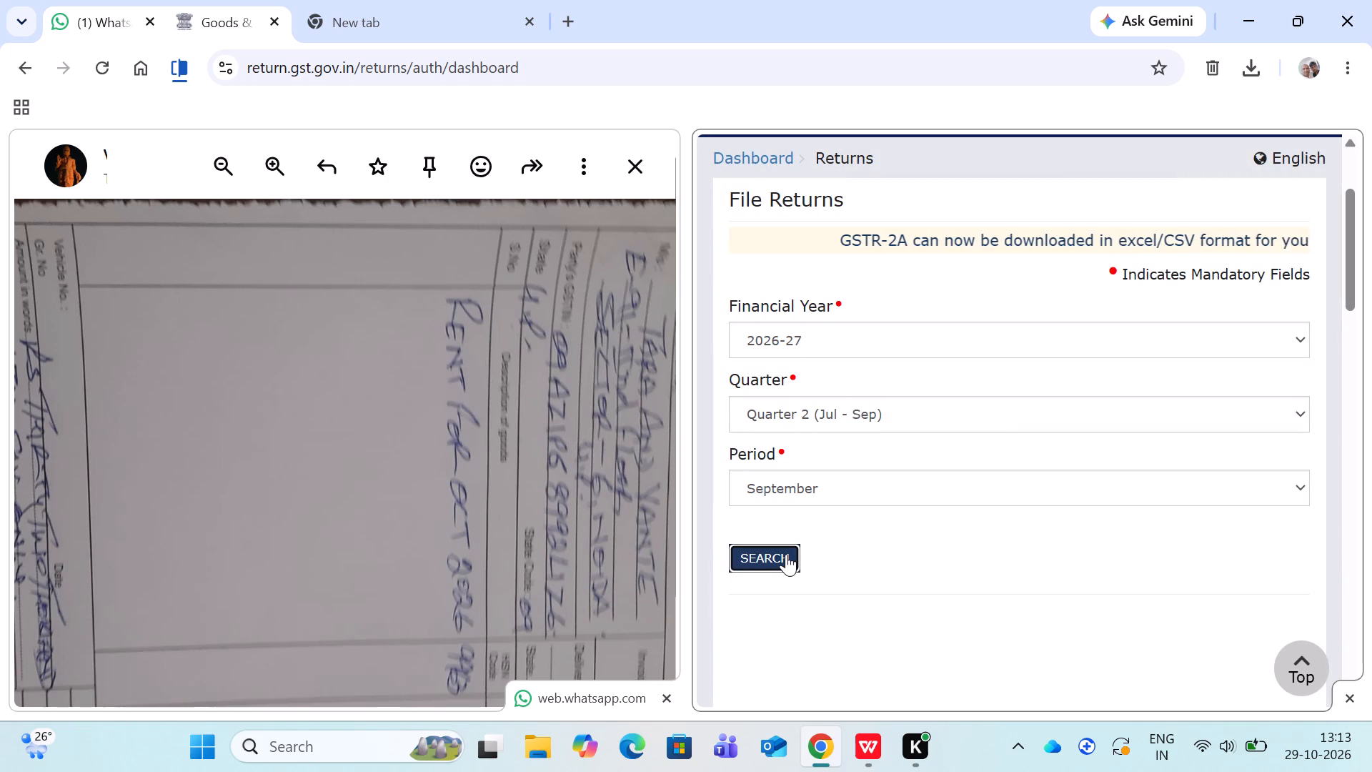
Open the filed September GSTR-1 and view its 4A, 4B, 6B, 6C - B2B, SEZ, DE Invoices section.
scroll(755, 406, down, 3)
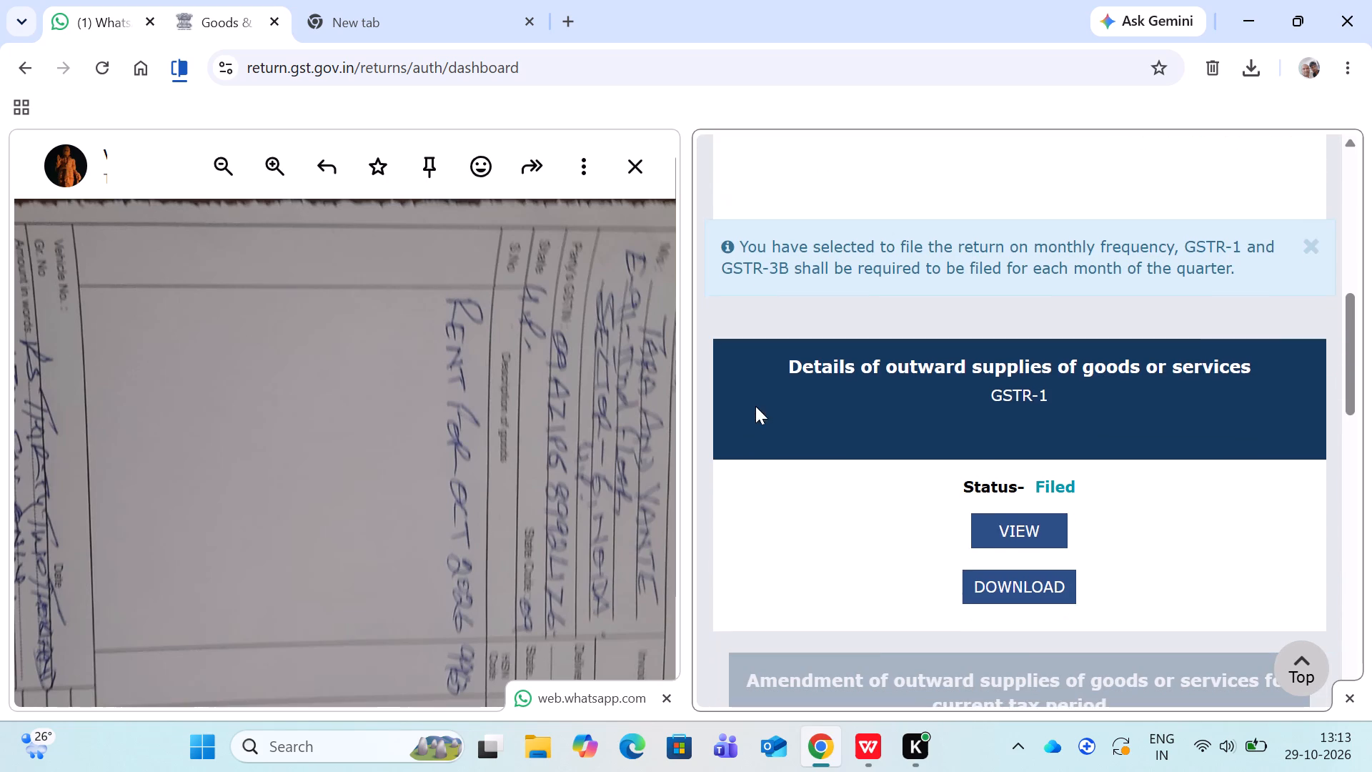
scroll(755, 406, down, 3)
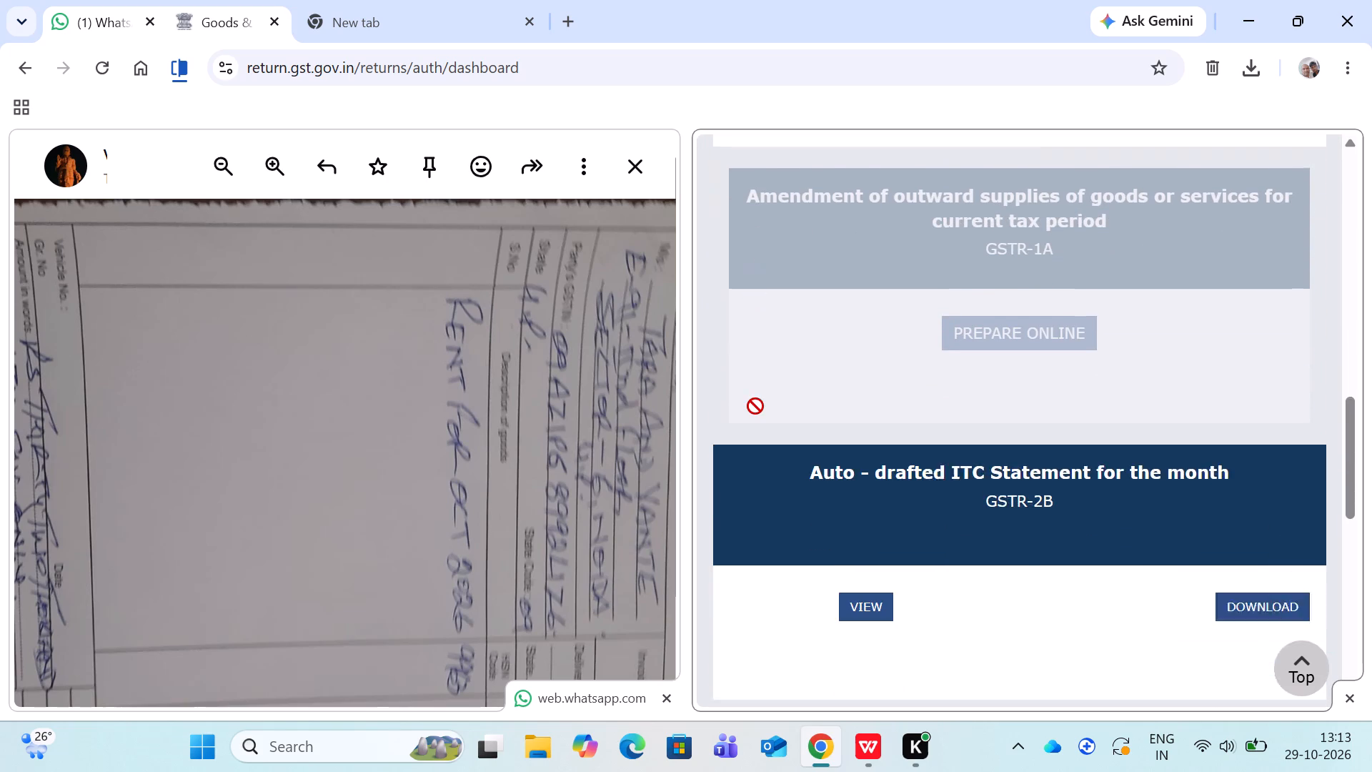
scroll(755, 406, down, 1)
scroll(755, 406, up, 1)
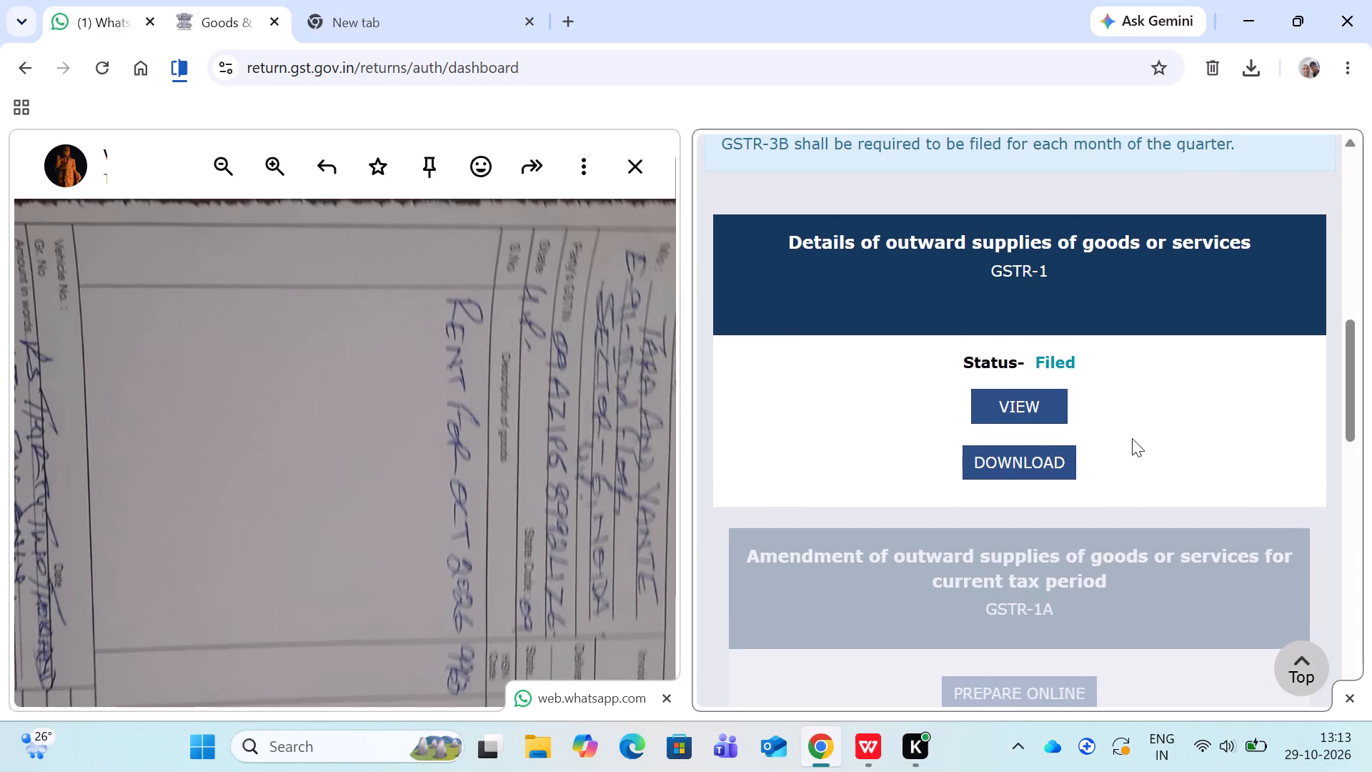
click(1033, 412)
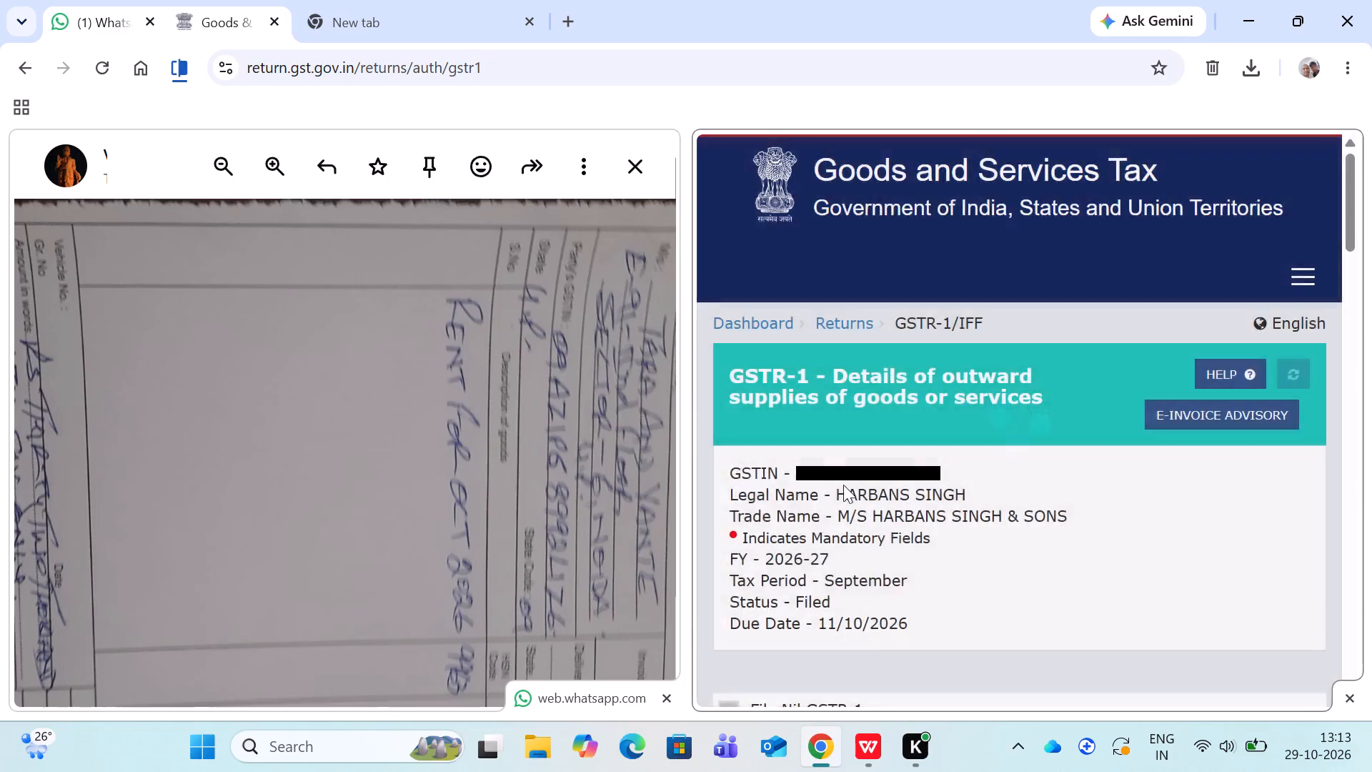
scroll(843, 485, down, 4)
click(1014, 445)
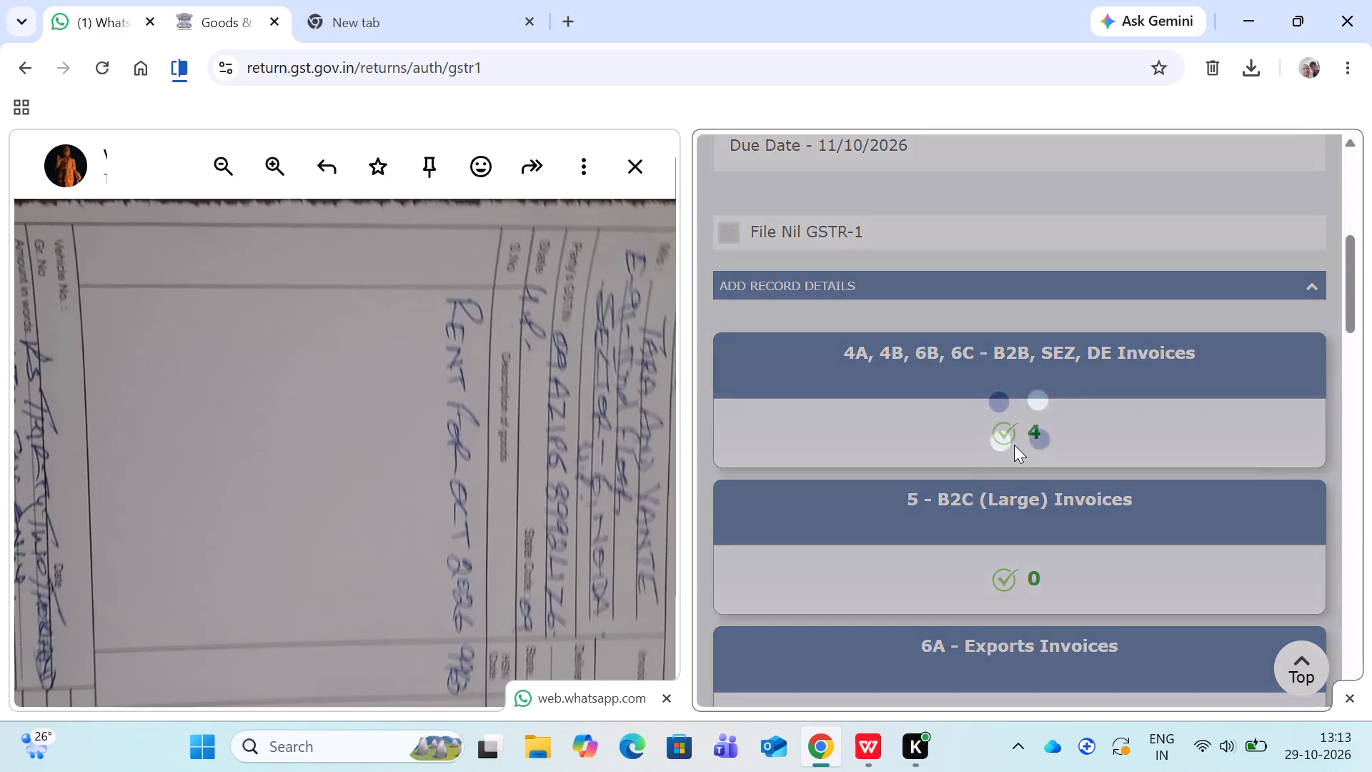
click(1015, 432)
Find TARA AND VANTE in September's recipient list and highlight its GSTIN to check it against the handwritten invoice.
scroll(875, 504, down, 1)
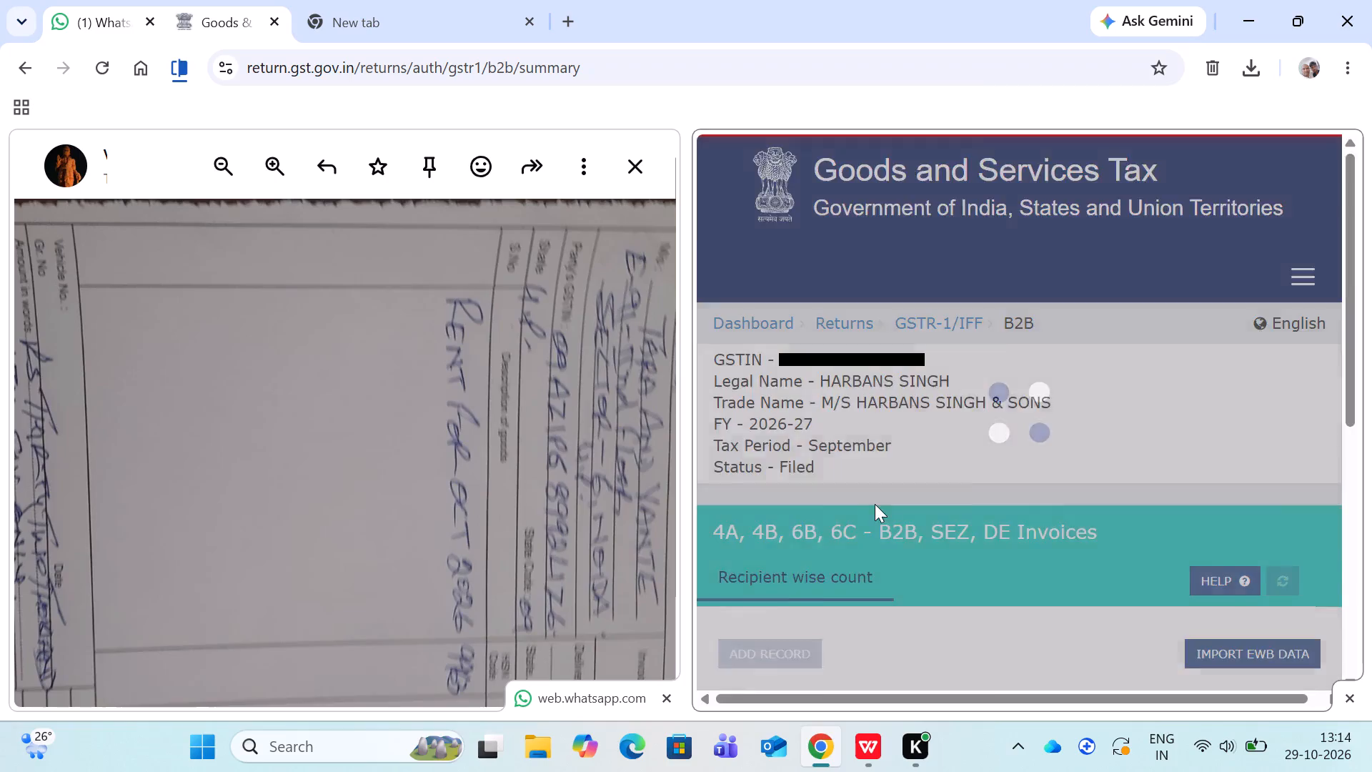
scroll(875, 504, down, 2)
scroll(1053, 546, left, 2)
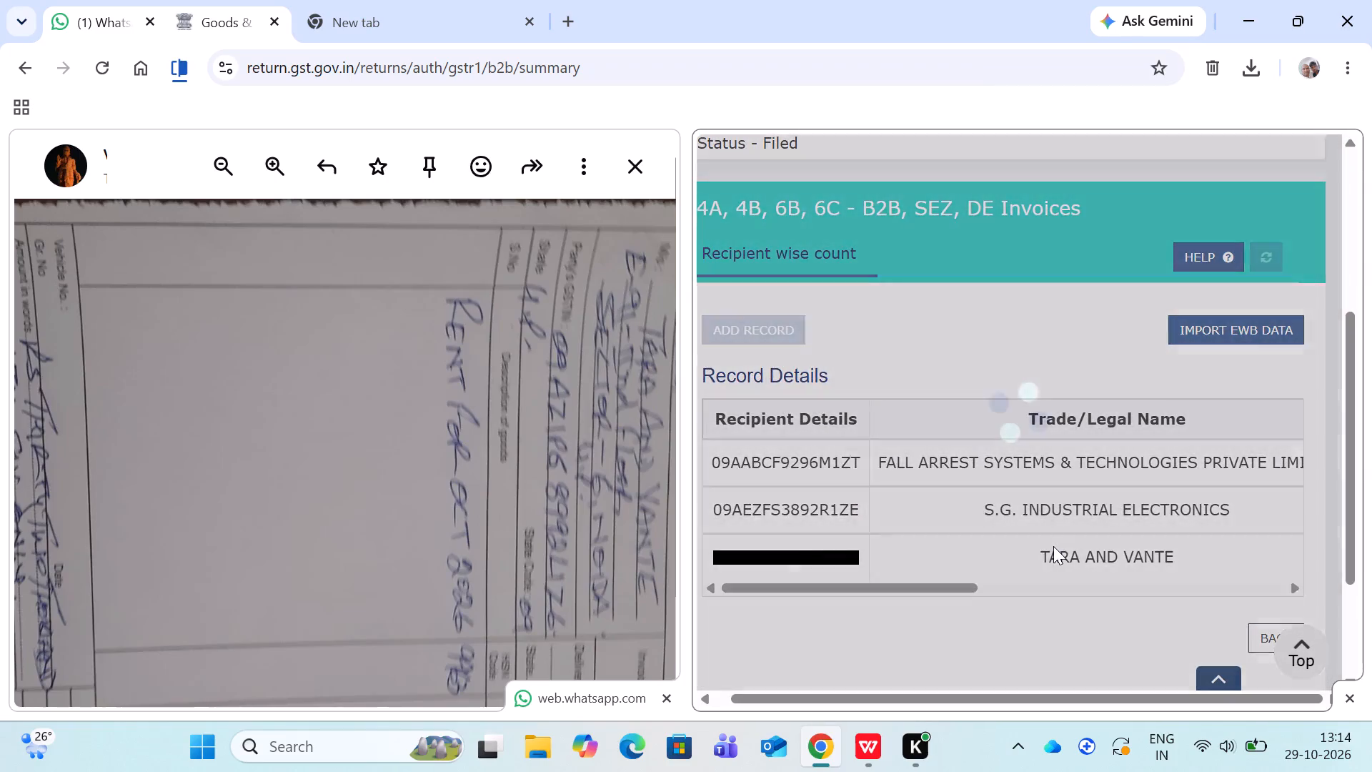
scroll(1053, 546, left, 2)
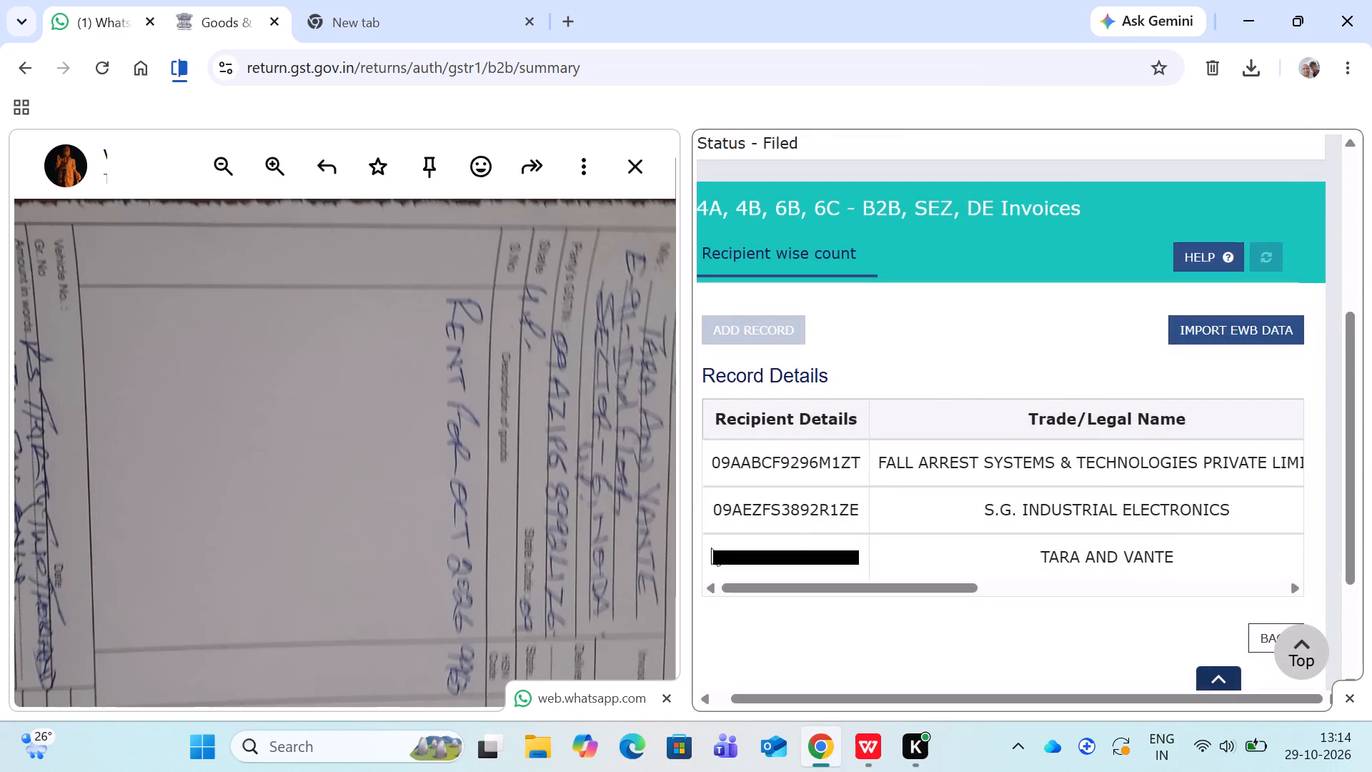
drag(711, 548, 867, 562)
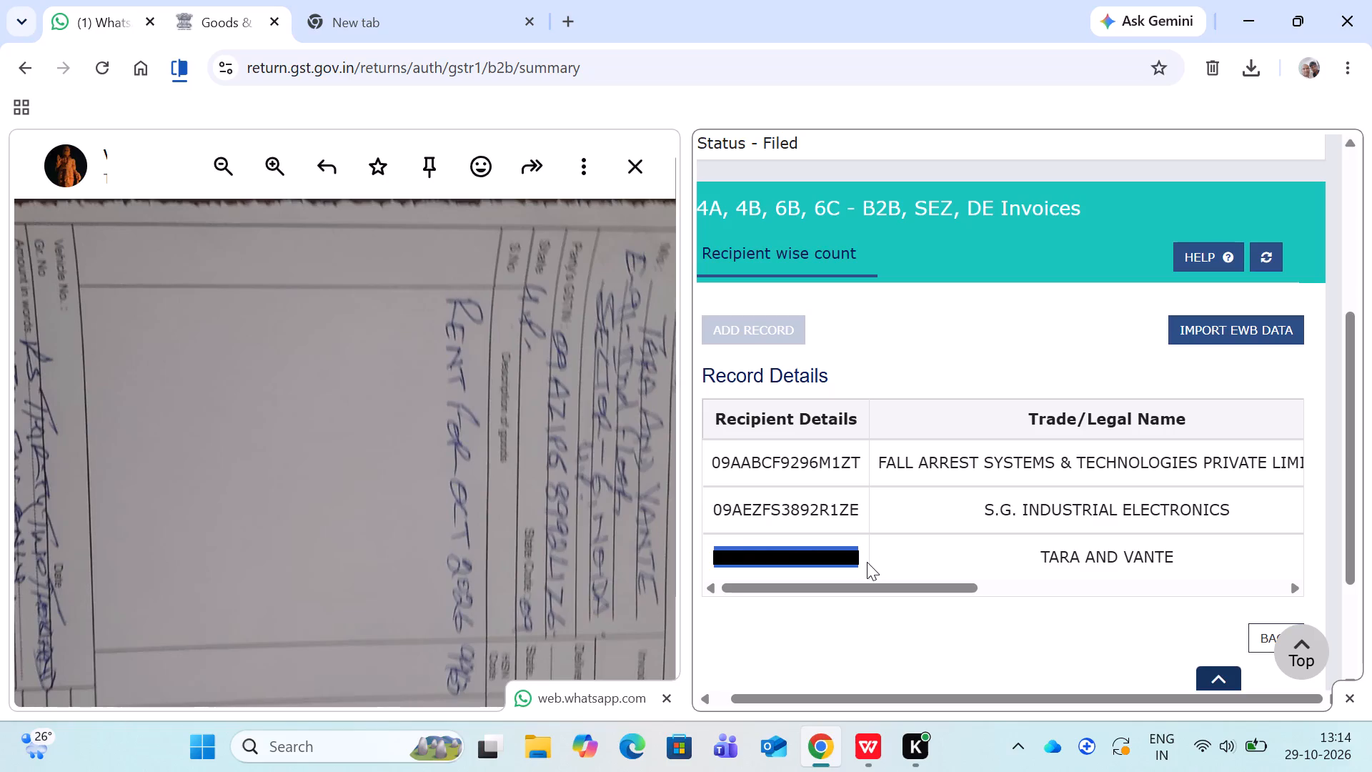
click(913, 560)
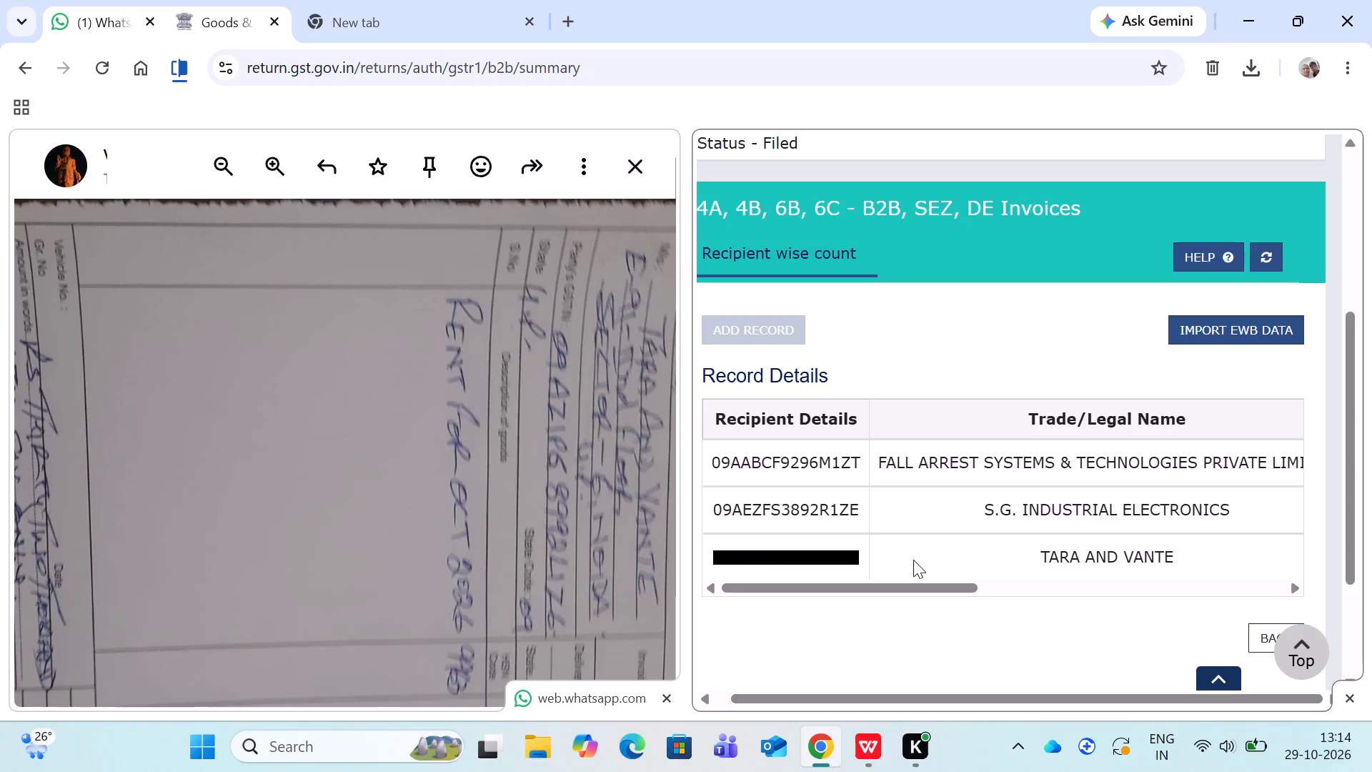
click(1032, 571)
click(1090, 560)
Open TARA AND VANTE's processed September records and view the full handwritten October rent invoice photo alongside them.
scroll(1090, 560, left, 5)
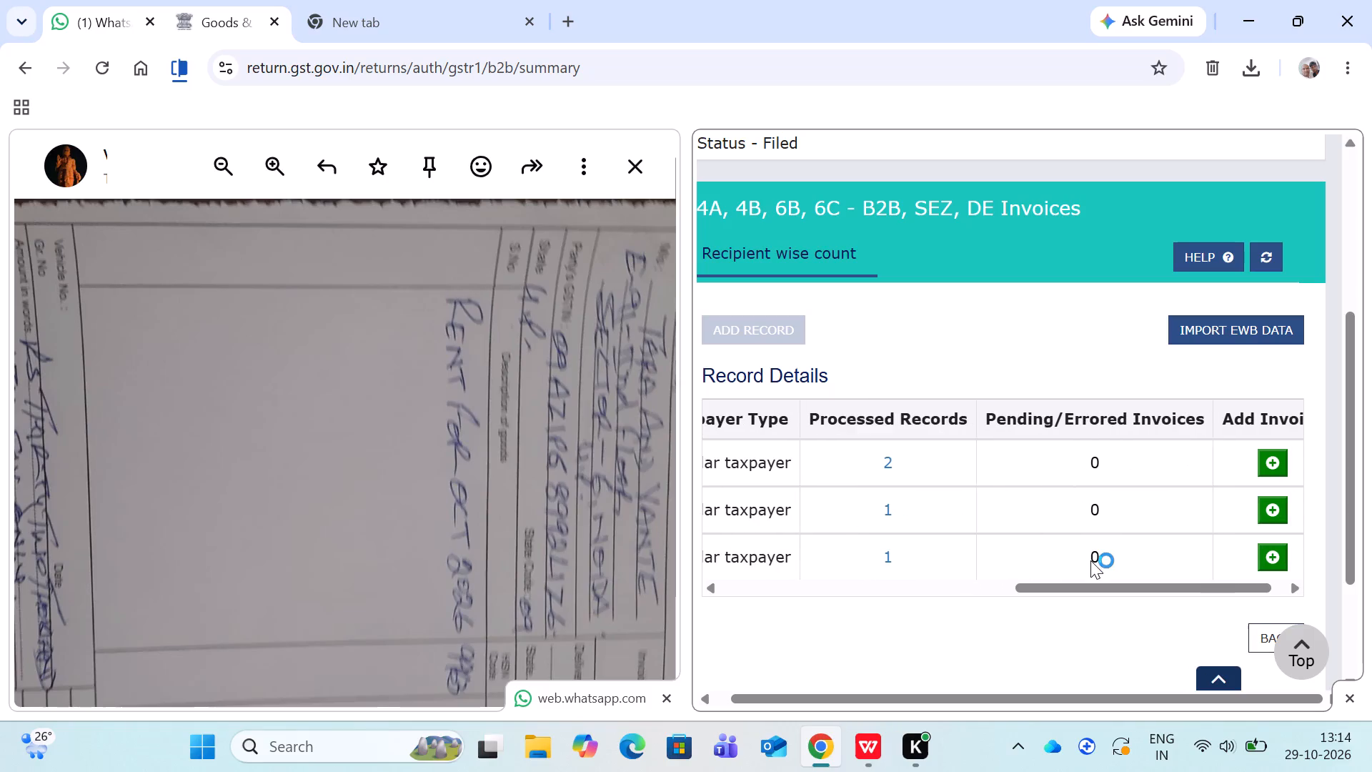
click(886, 553)
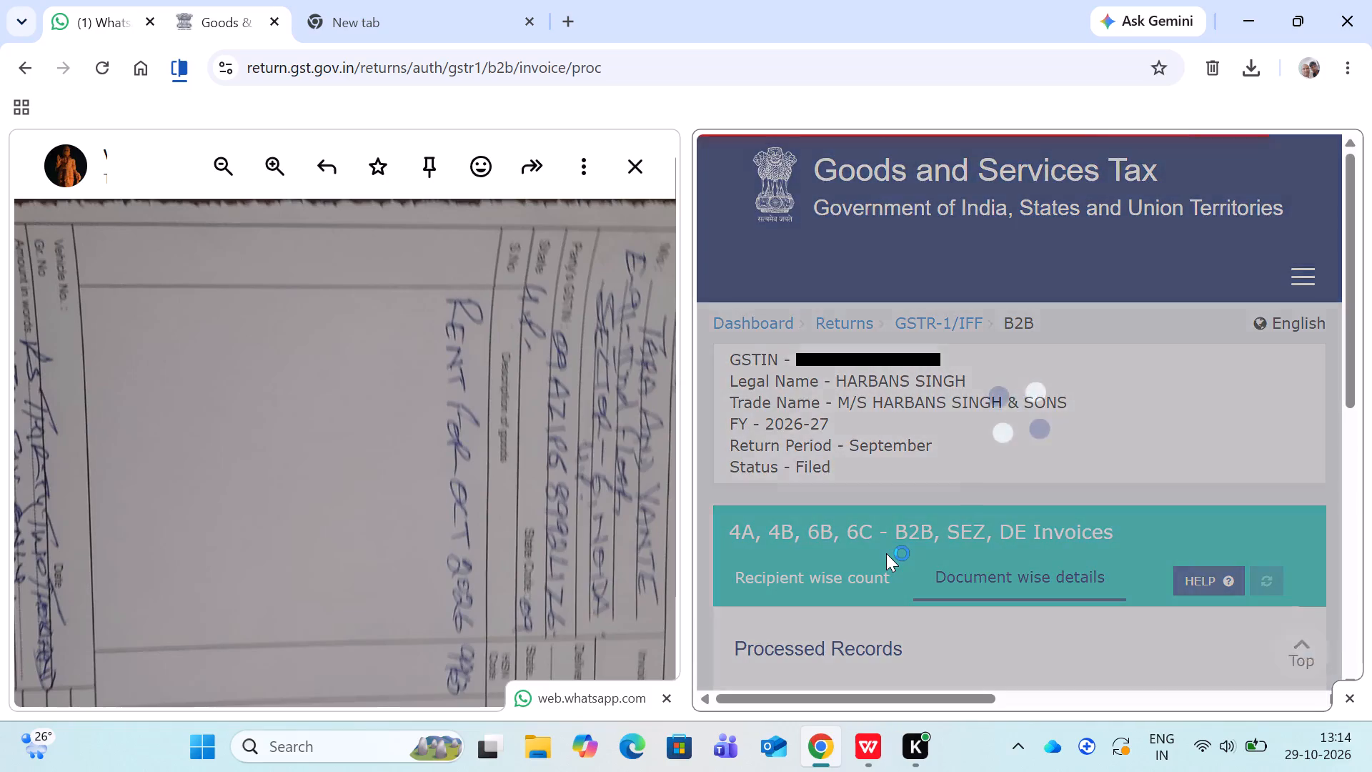
scroll(886, 553, down, 5)
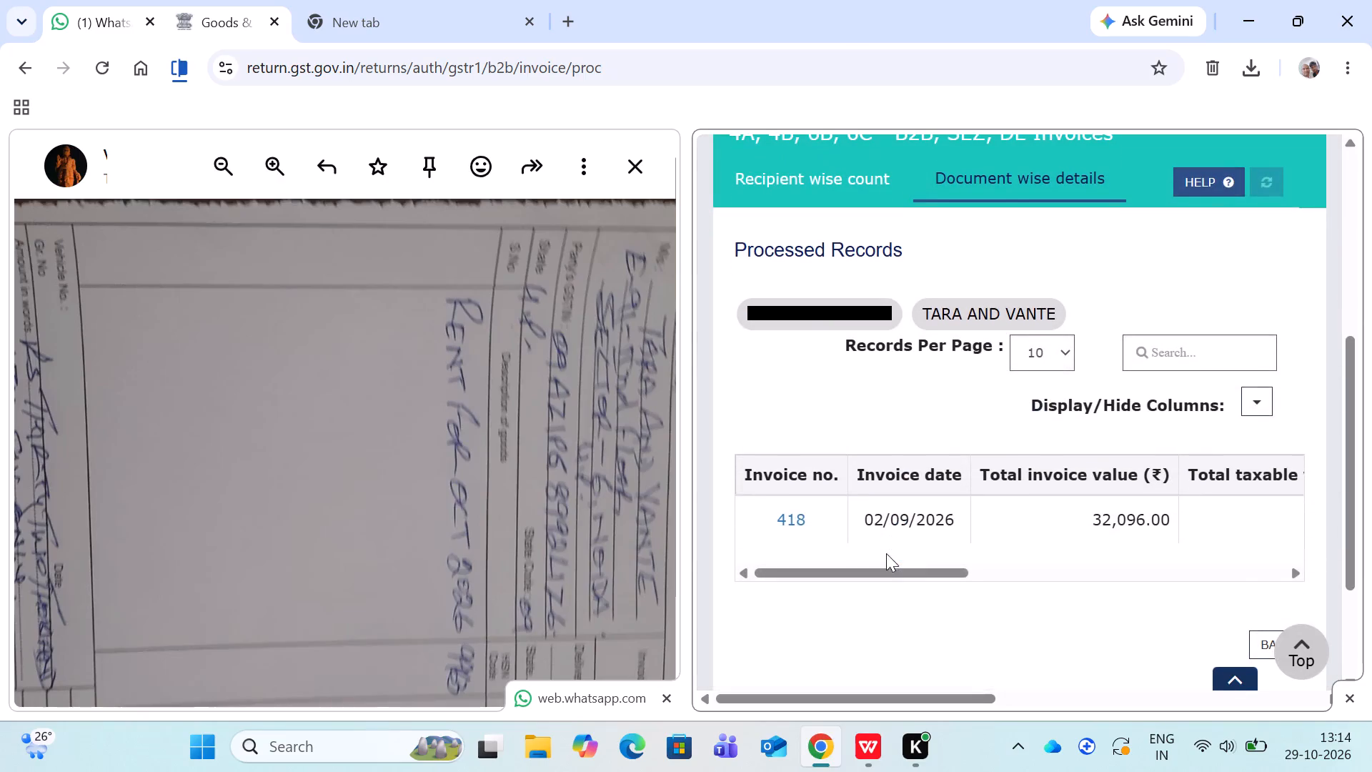
scroll(886, 553, down, 1)
scroll(427, 450, down, 2)
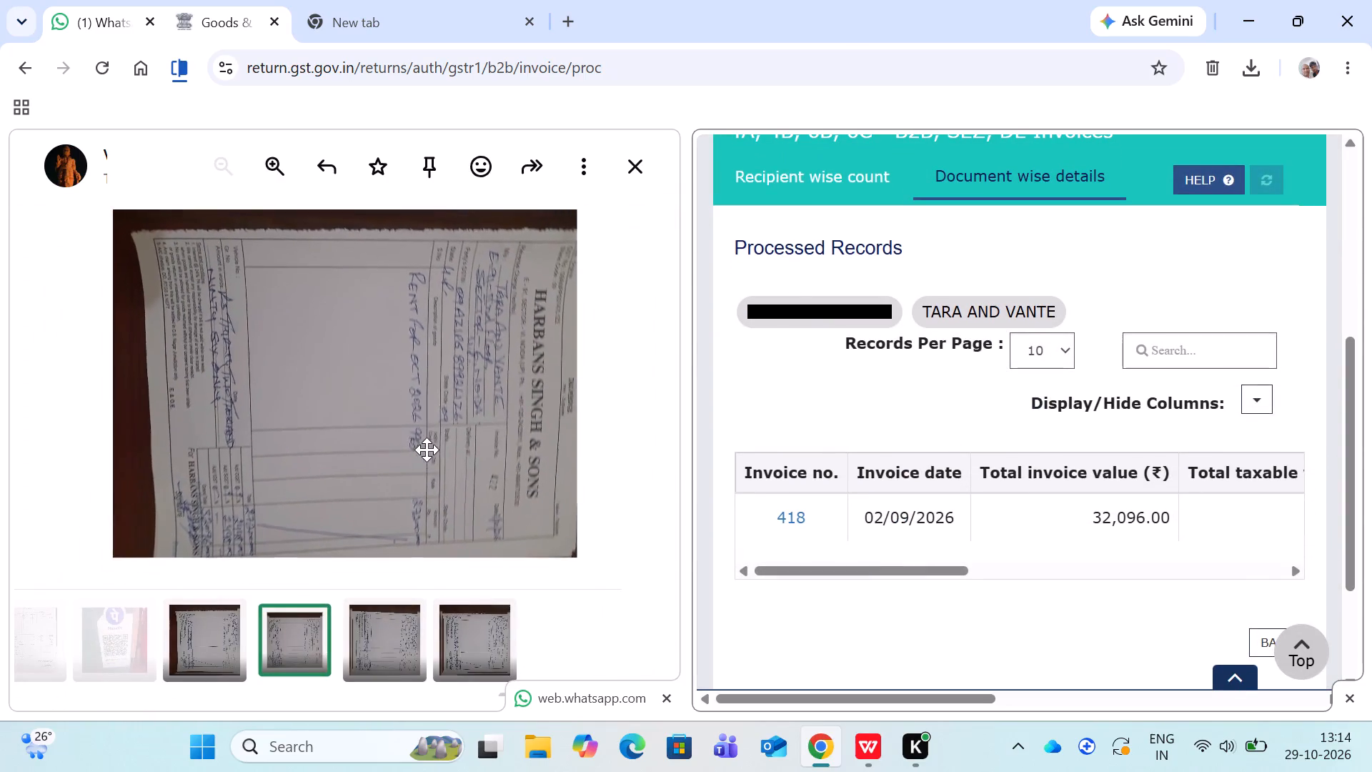
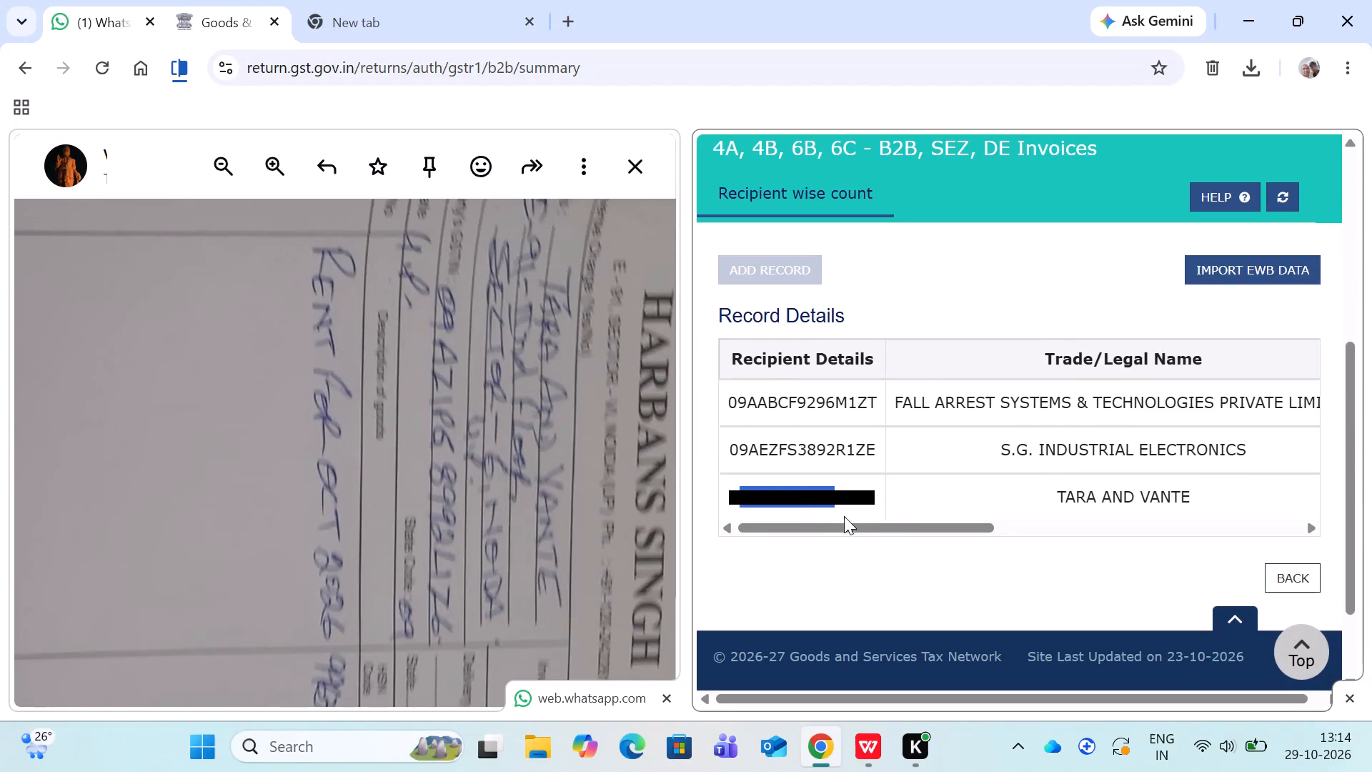
Copy TARA AND VANTE's full GSTIN from the recipient list of the filed September return.
drag(844, 516, 879, 523)
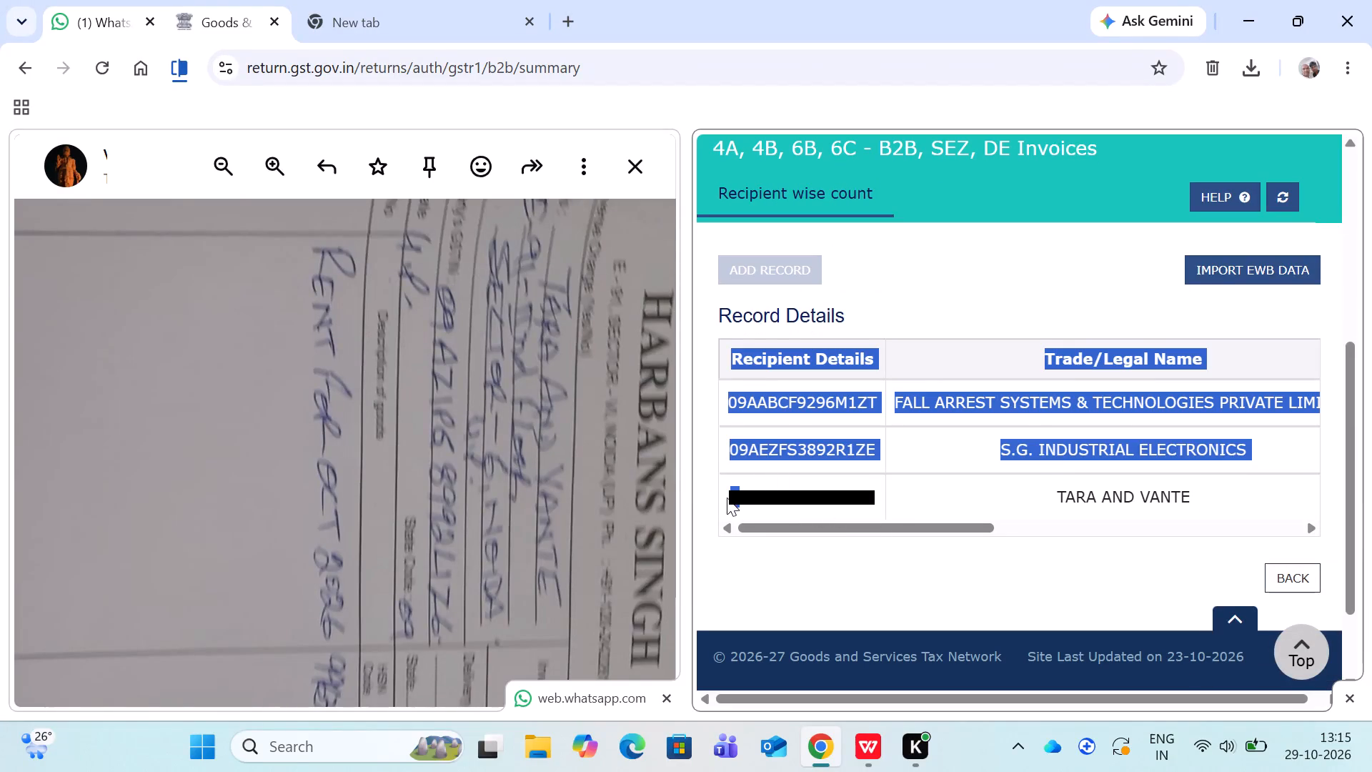
drag(731, 500, 779, 503)
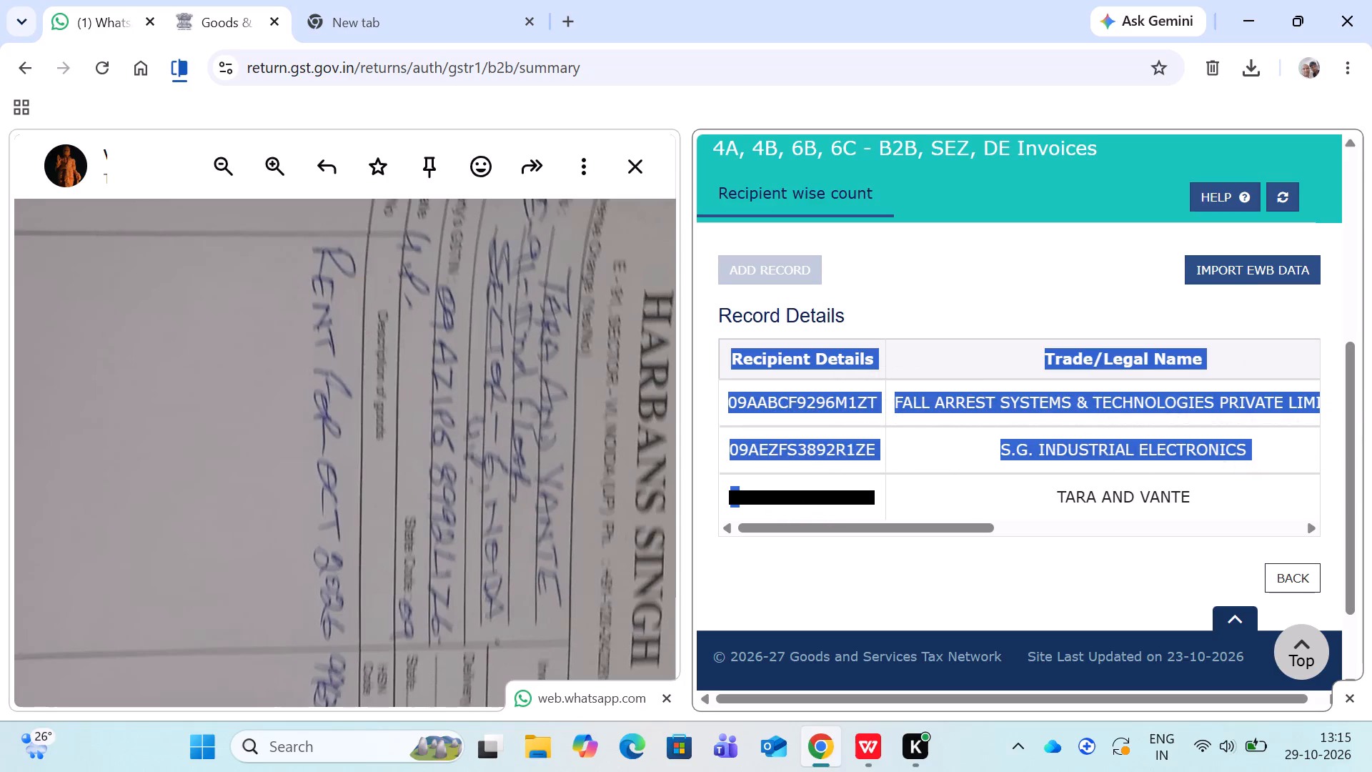
click(812, 595)
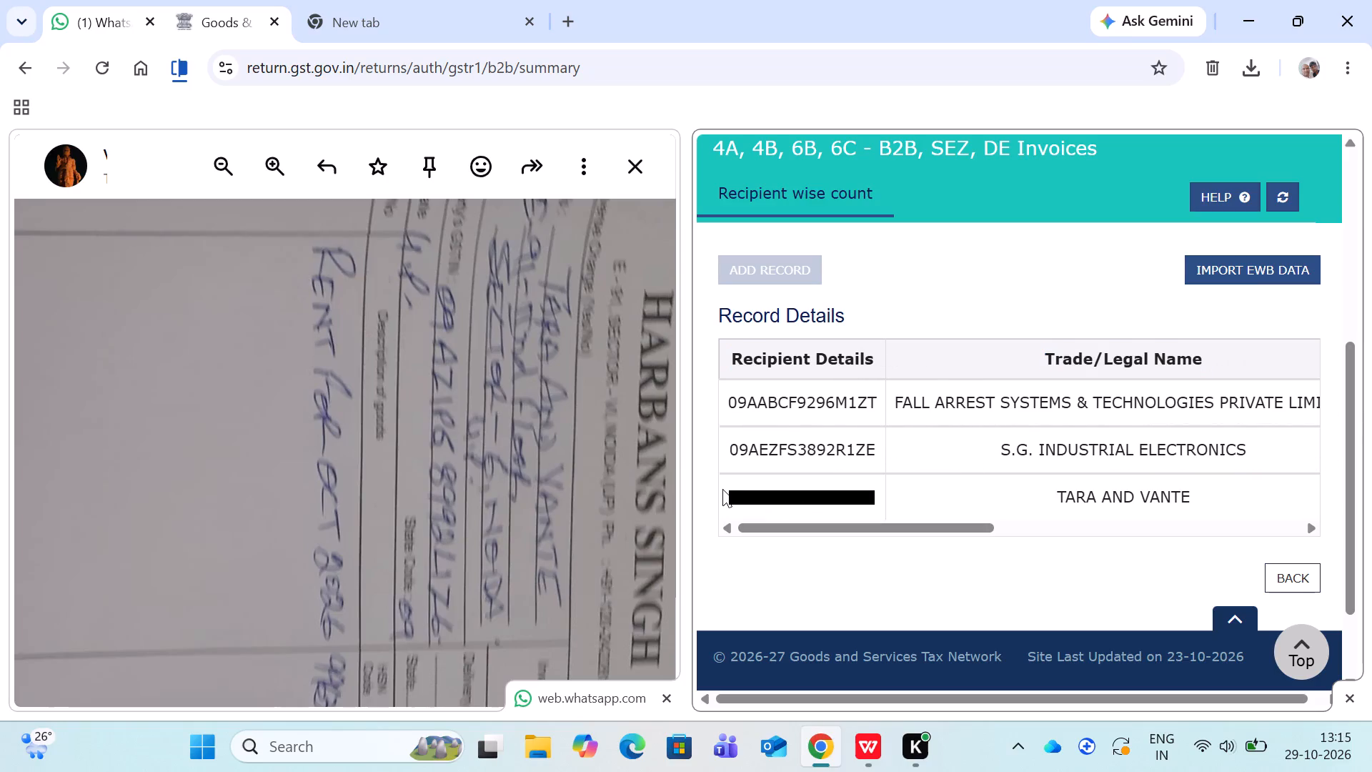
drag(728, 501, 832, 518)
drag(832, 518, 889, 536)
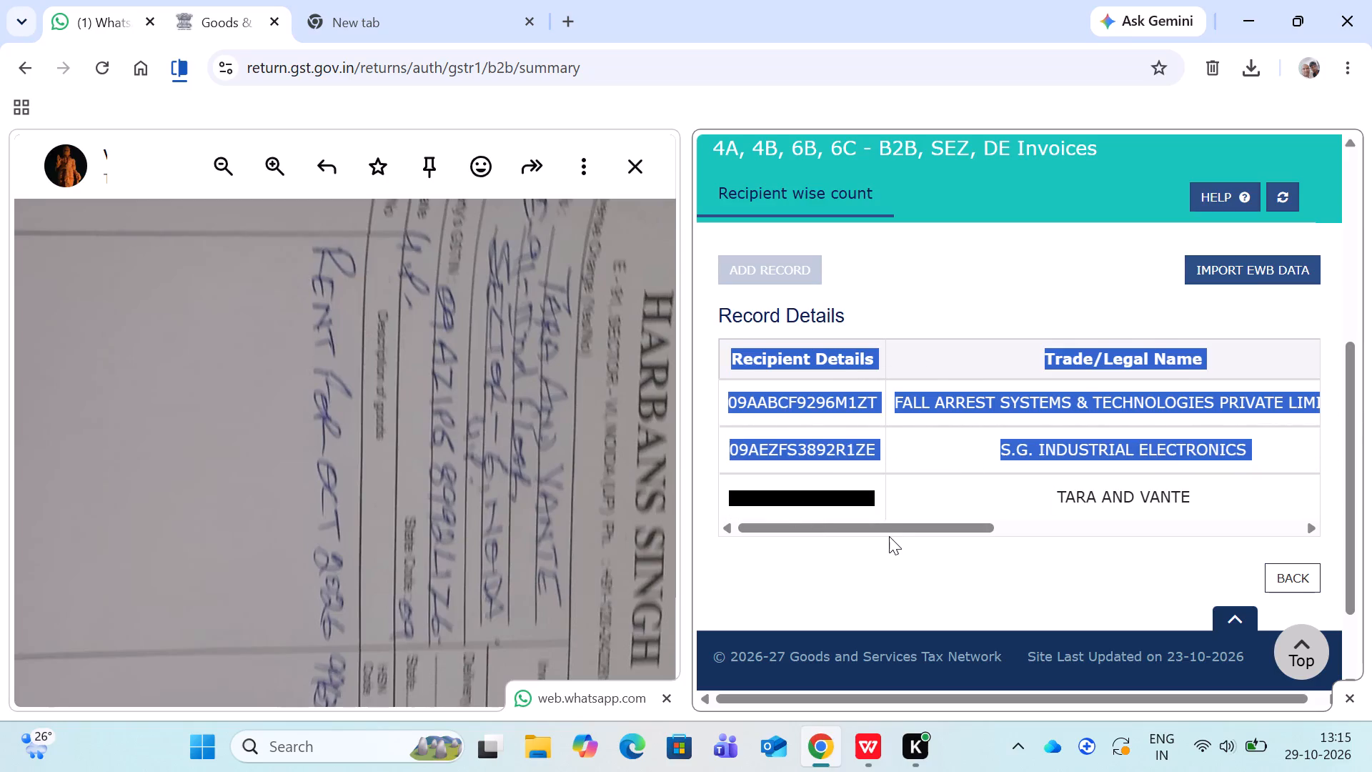
drag(889, 536, 870, 499)
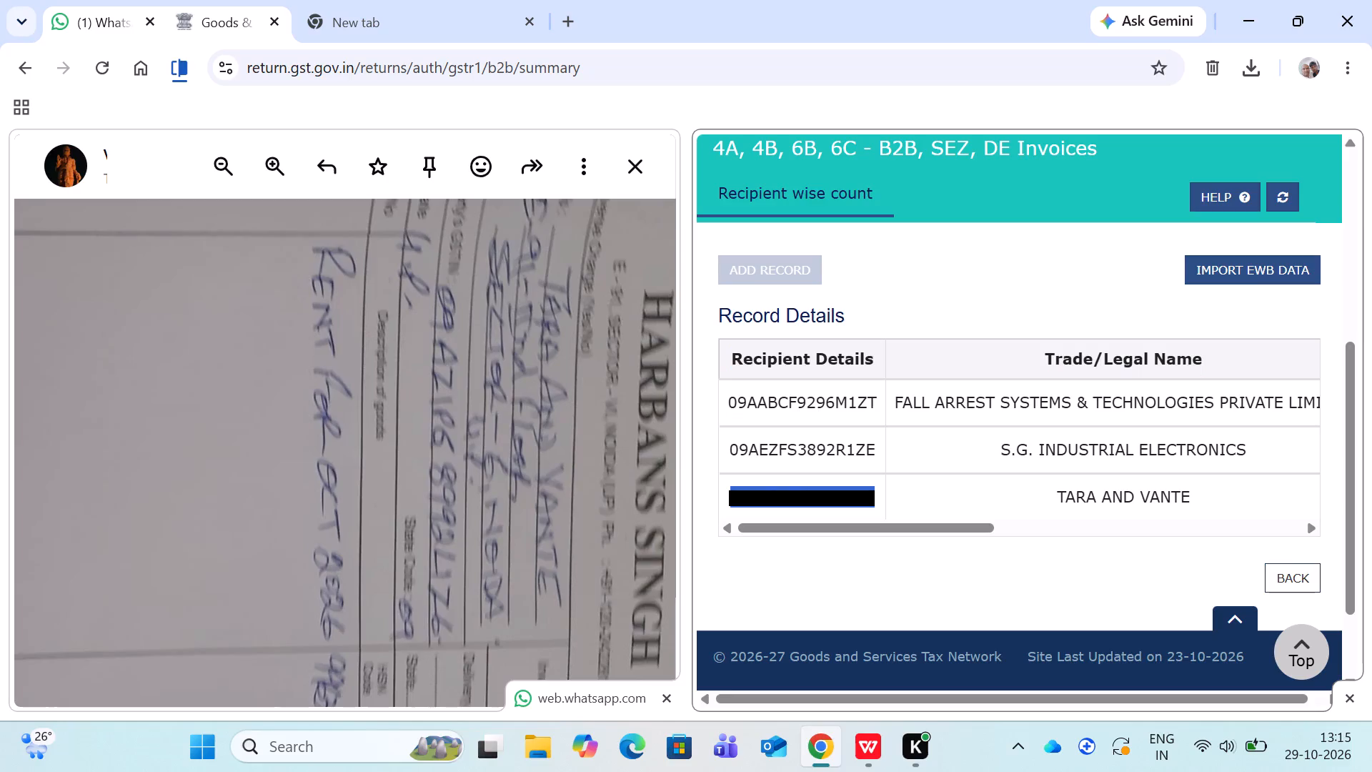
key(ctrl+c)
Leave the filed September GSTR-1 and go back to the File Returns page.
scroll(870, 499, up, 1)
scroll(870, 499, down, 3)
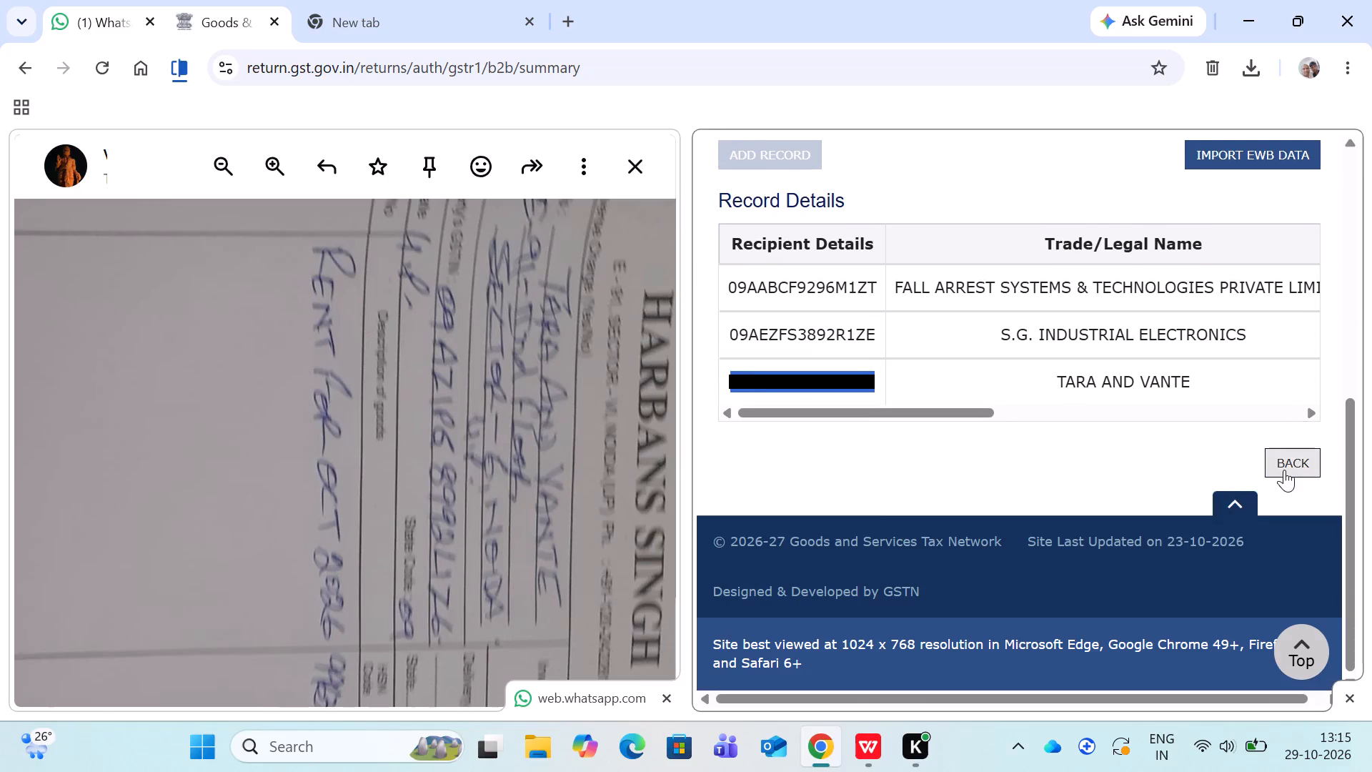
click(1284, 470)
scroll(1284, 470, left, 2)
scroll(1284, 470, right, 2)
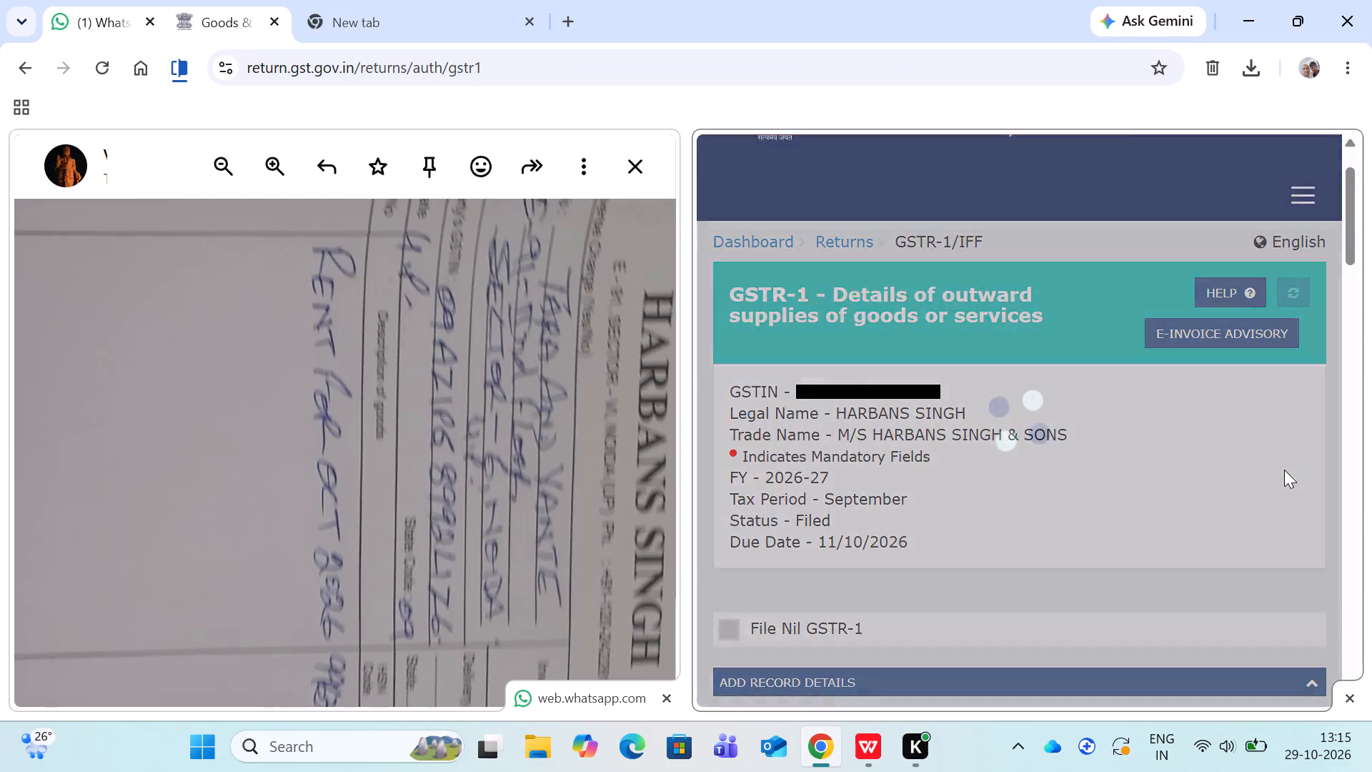
scroll(1284, 470, right, 1)
scroll(868, 488, right, 7)
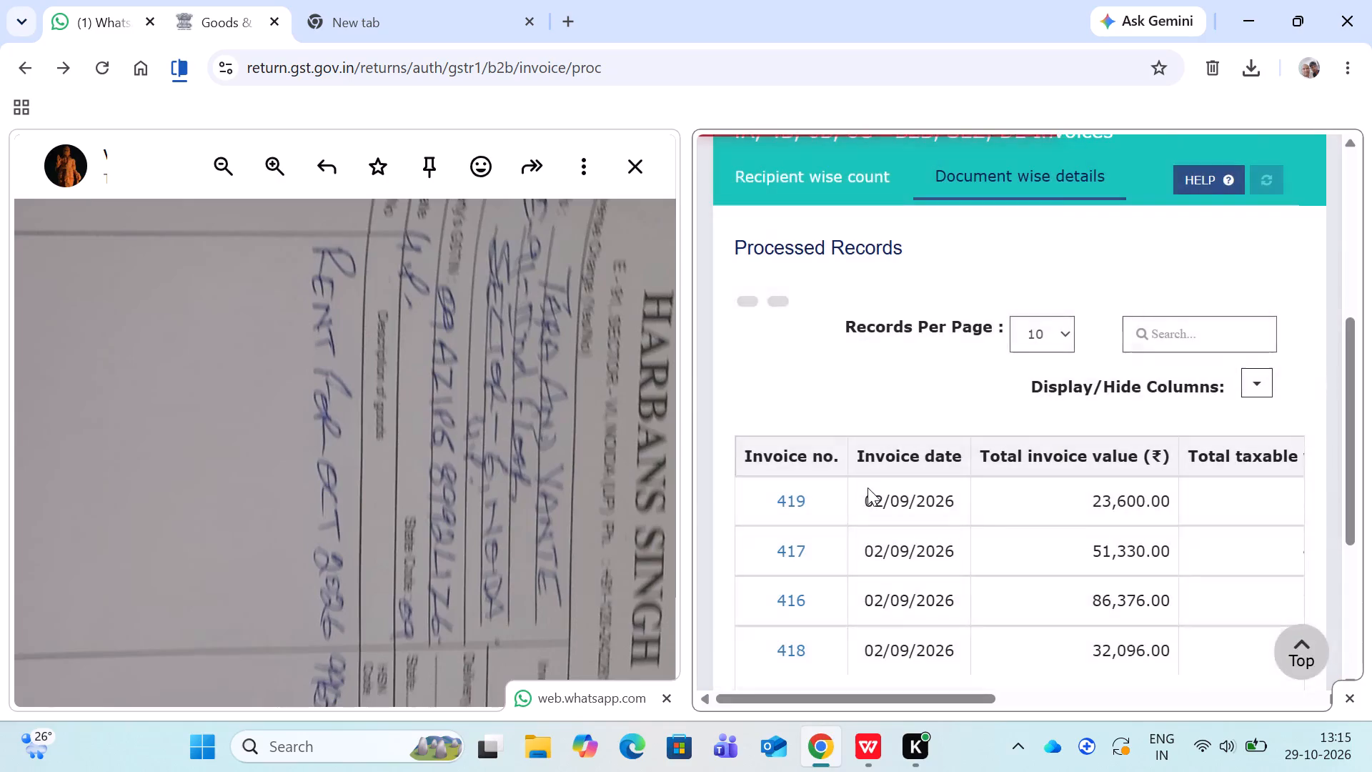
scroll(868, 488, right, 18)
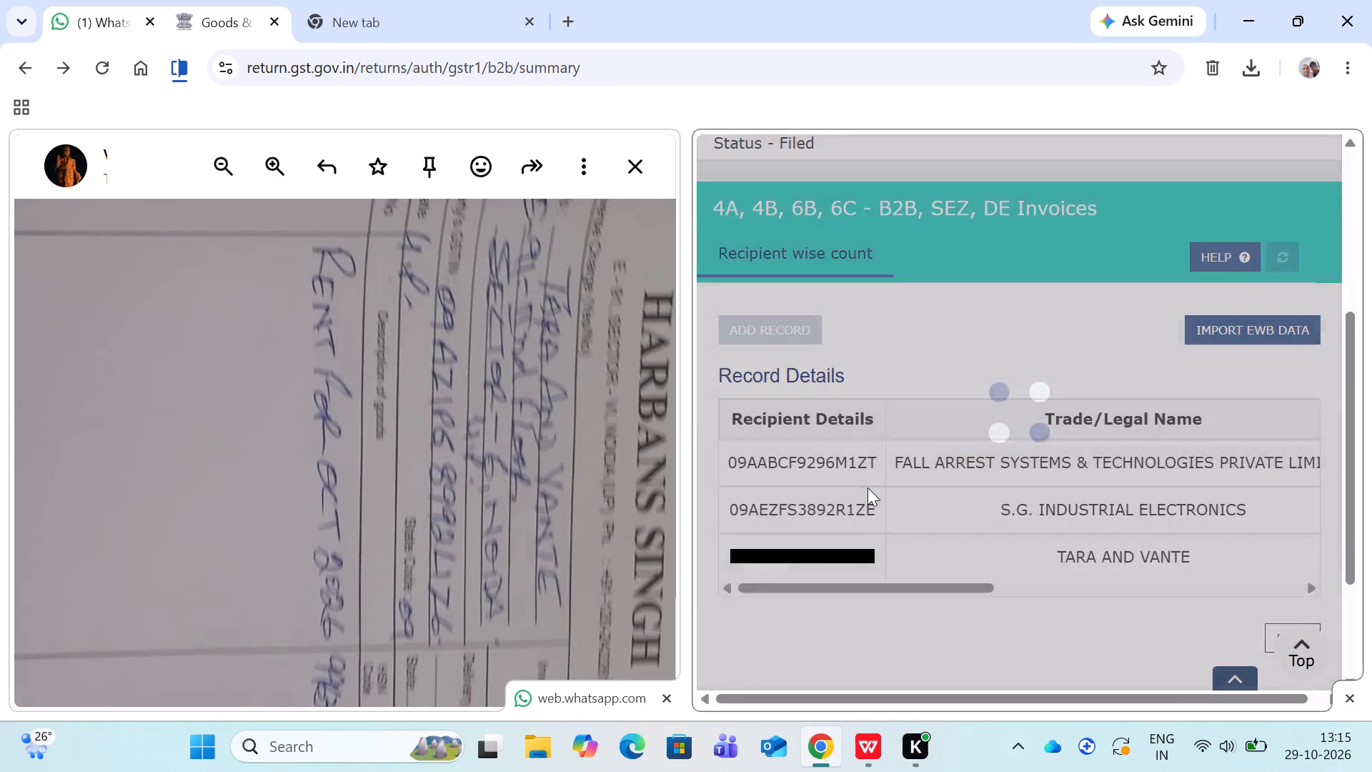
scroll(868, 488, right, 9)
scroll(772, 495, right, 10)
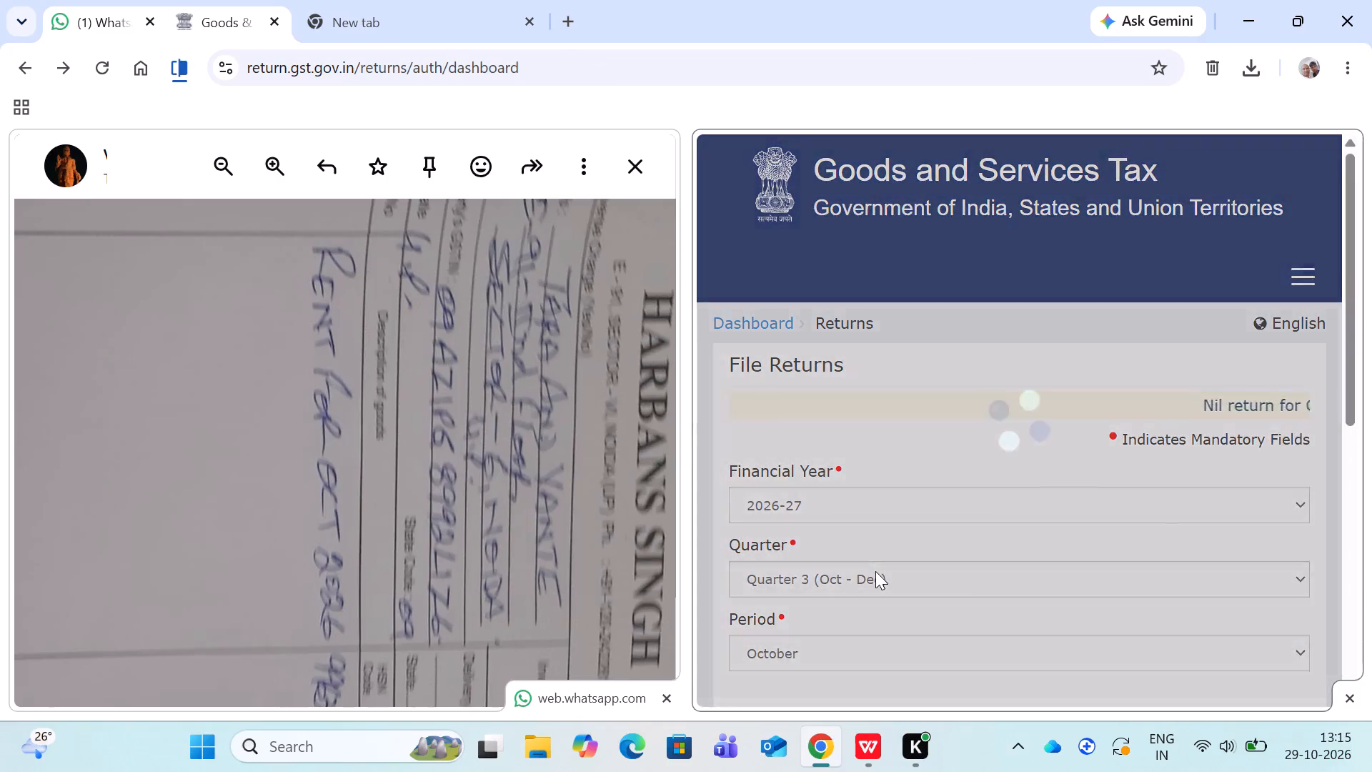
Search the 2026-27 returns for Quarter 3 (Oct - Dec), period October.
click(875, 571)
scroll(920, 599, down, 3)
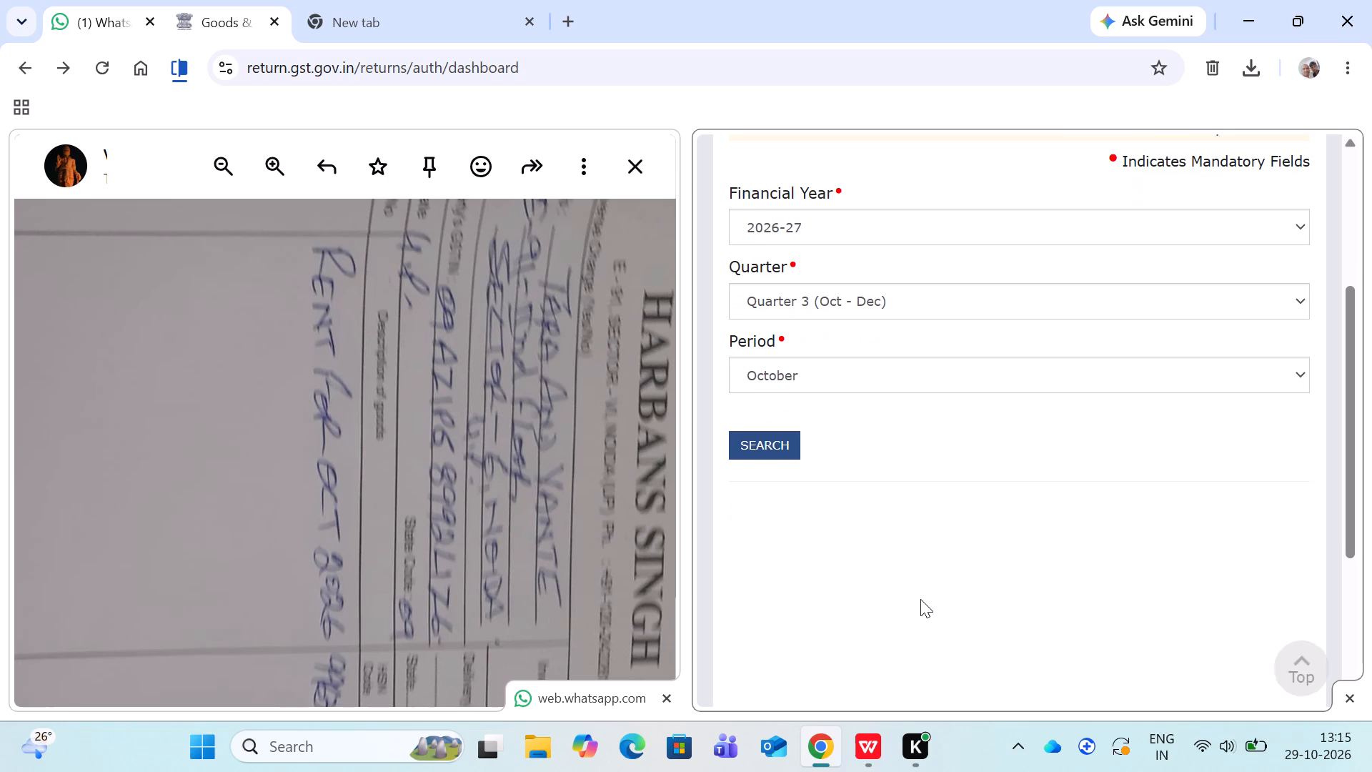
click(755, 448)
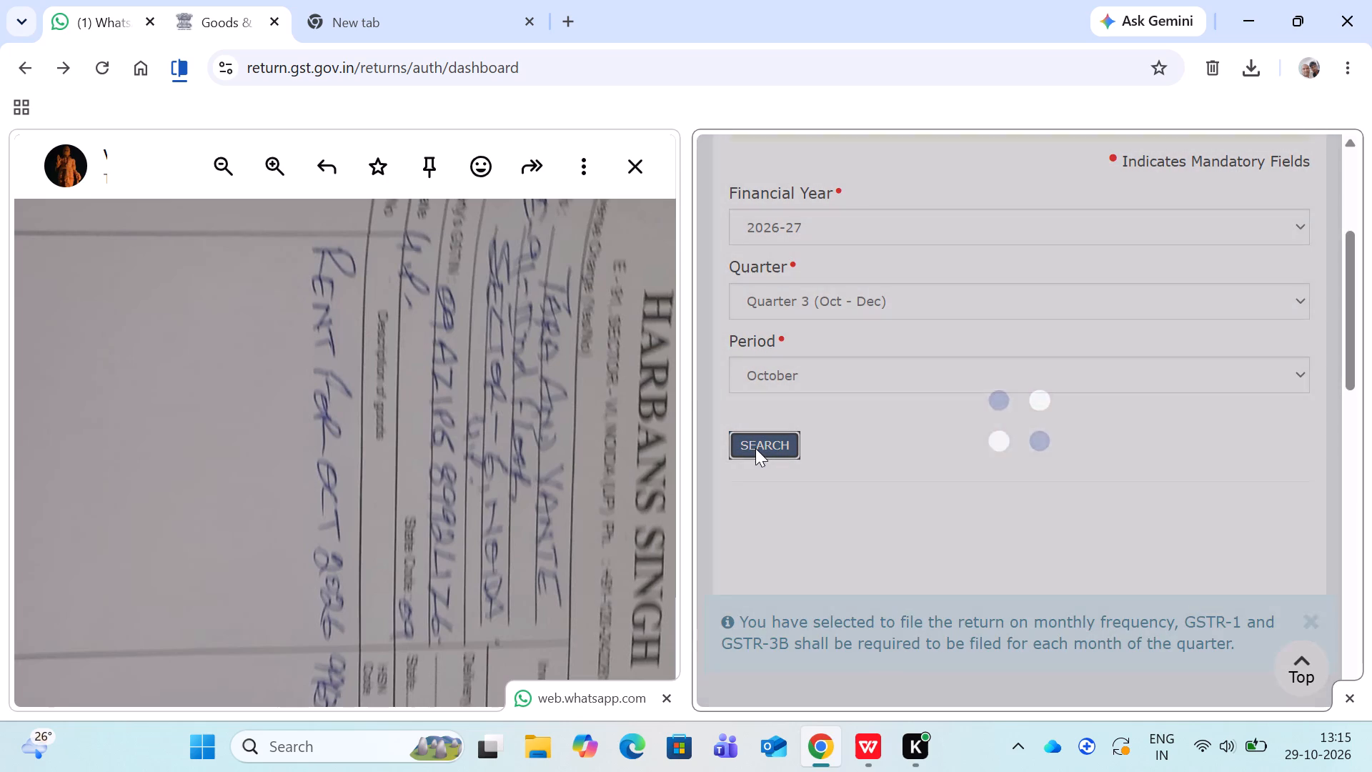
click(755, 448)
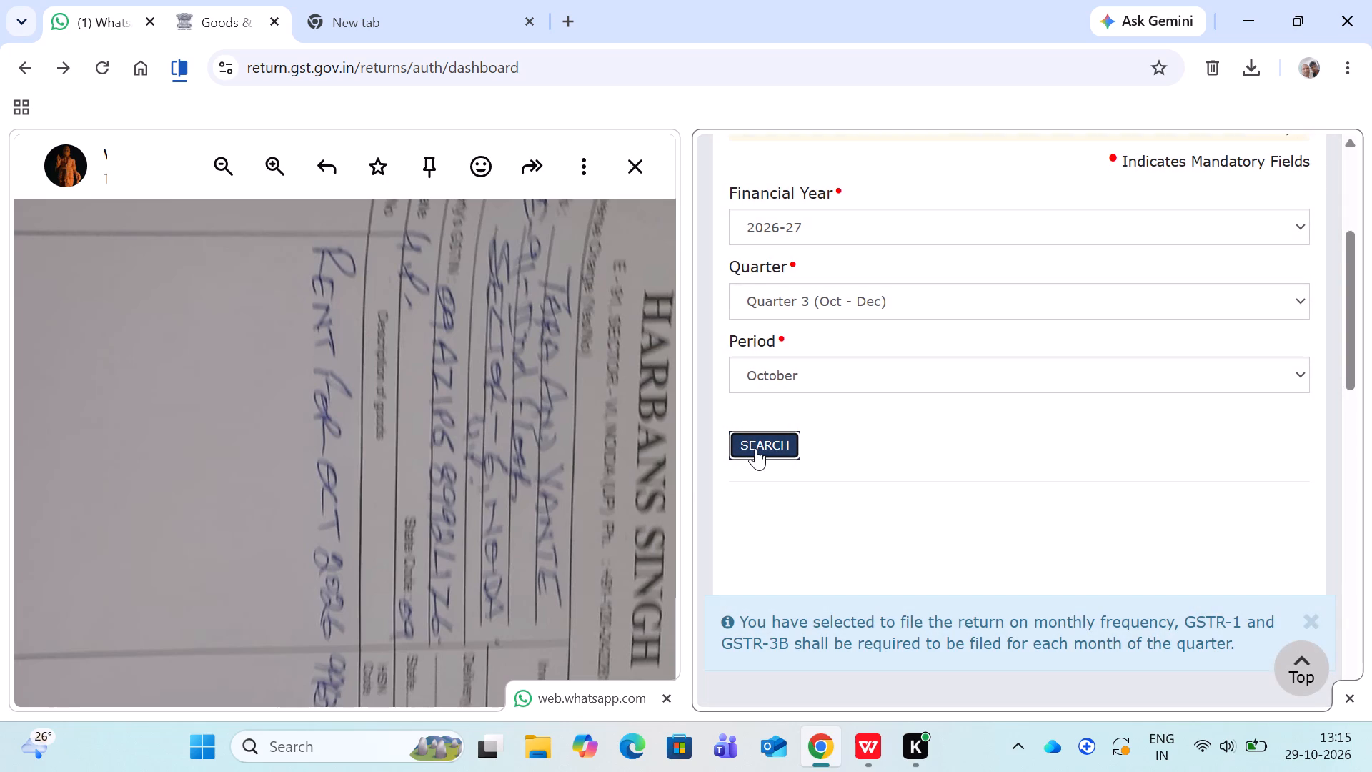
click(755, 448)
scroll(755, 448, down, 5)
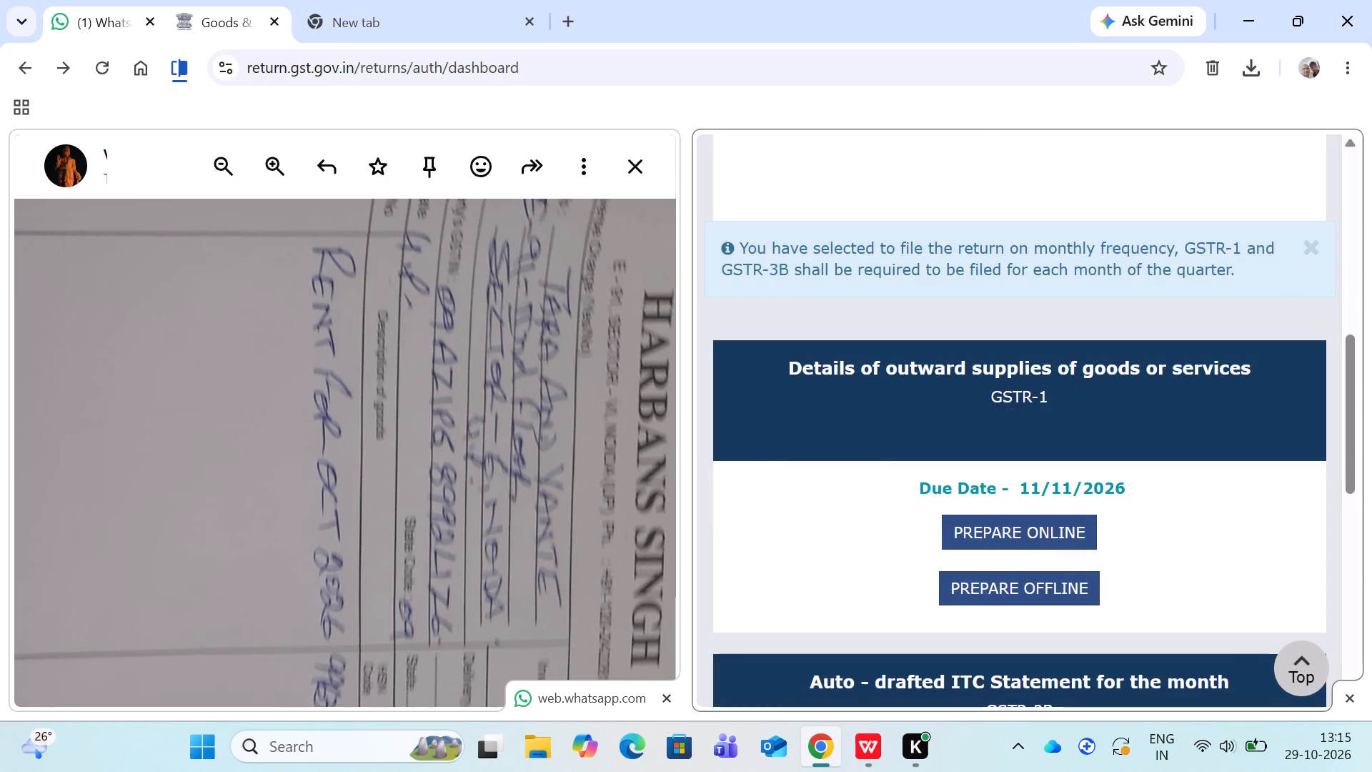
click(1019, 538)
scroll(995, 459, down, 4)
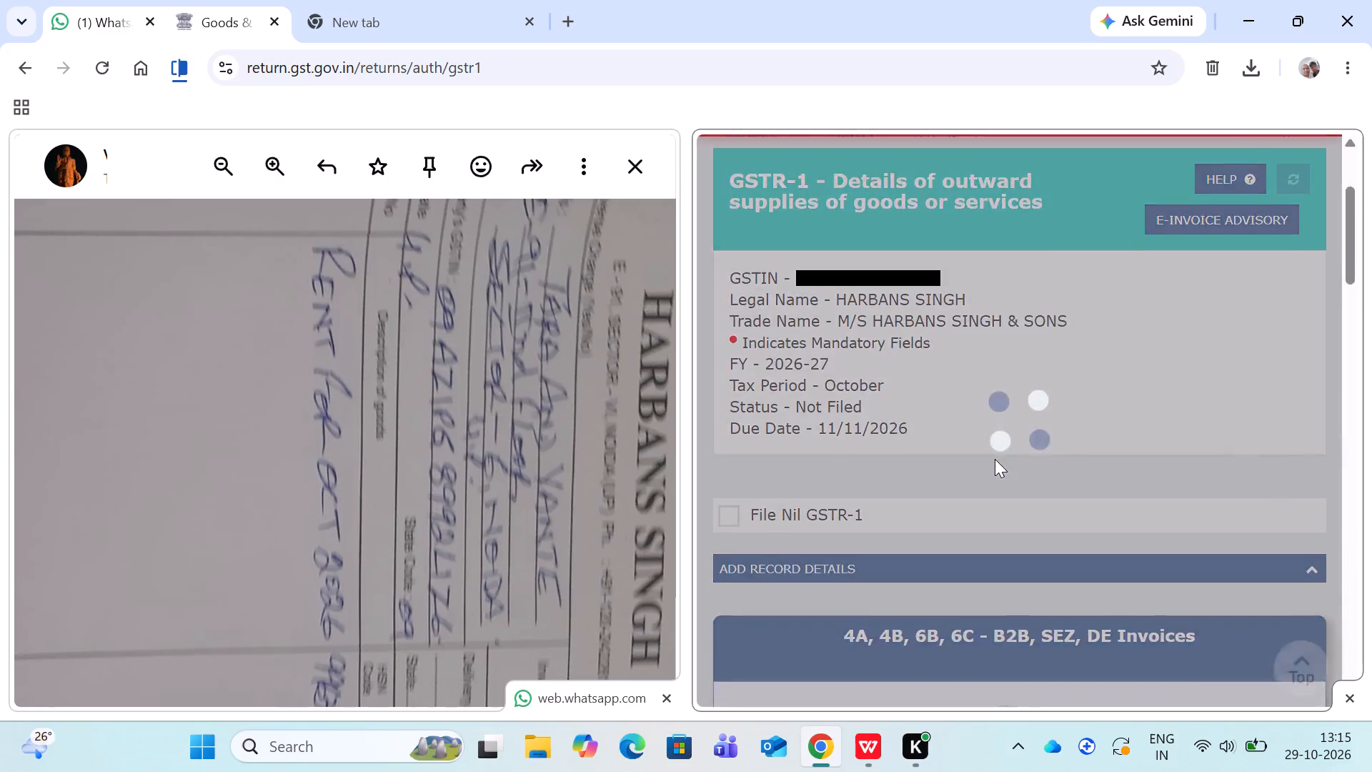
scroll(995, 459, down, 3)
click(995, 459)
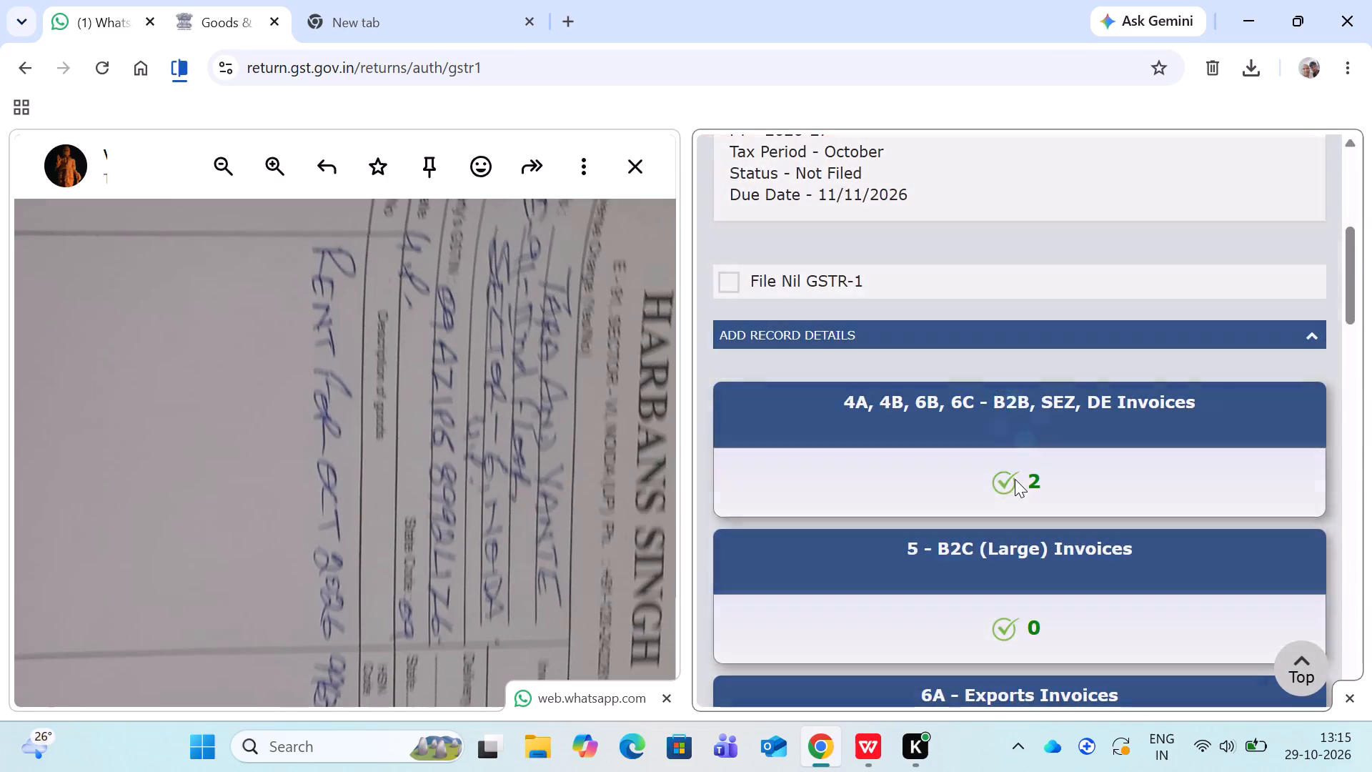
click(1015, 479)
click(1015, 479)
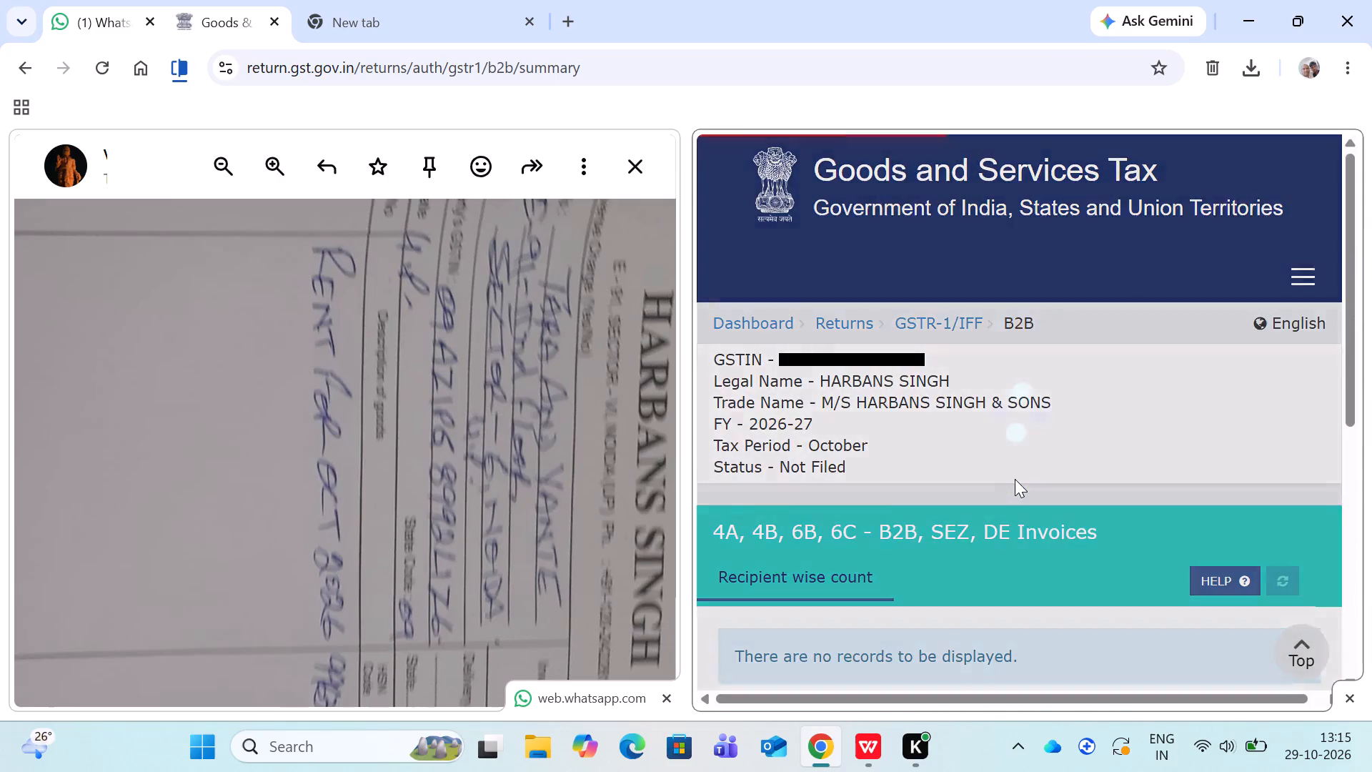
Start a new B2B invoice record and enter TARA AND VANTE's copied GSTIN as the Recipient GSTIN/UIN.
scroll(1015, 479, down, 4)
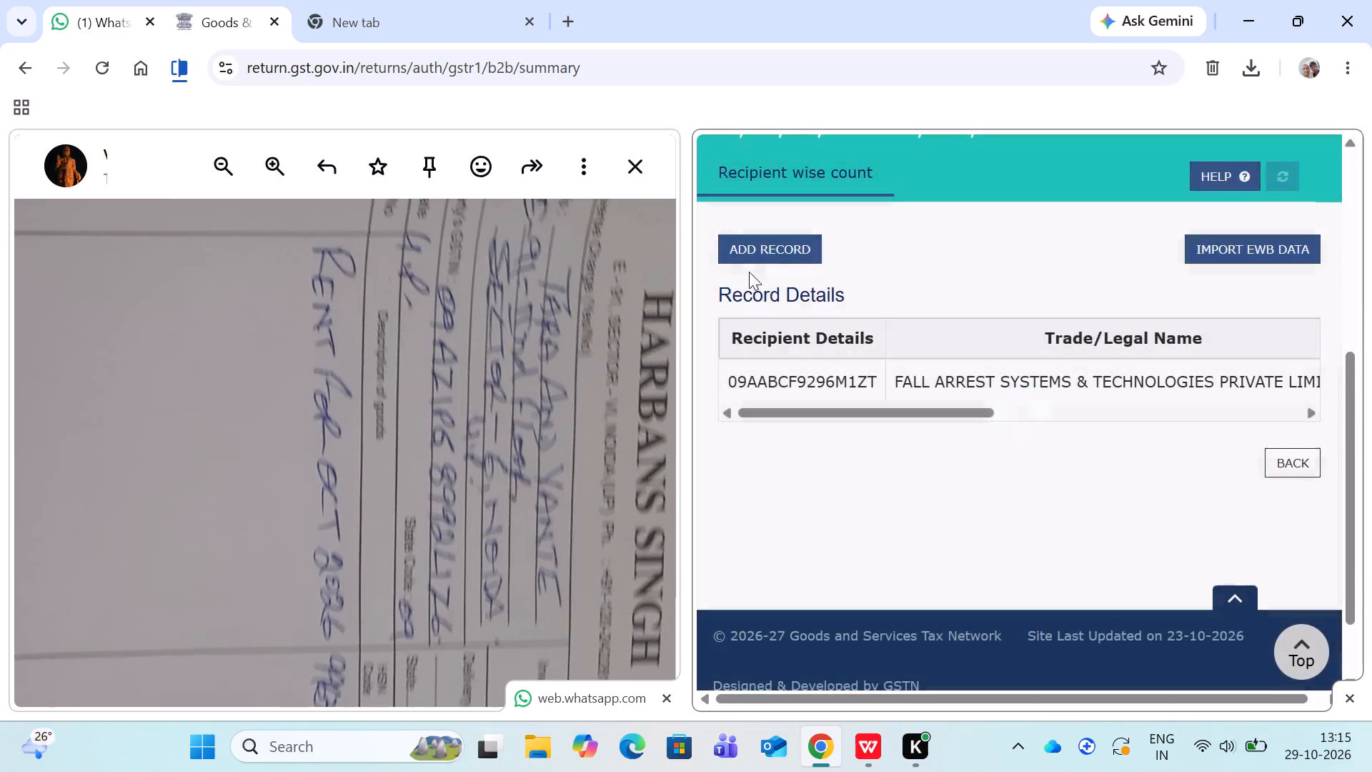
click(757, 248)
click(757, 248)
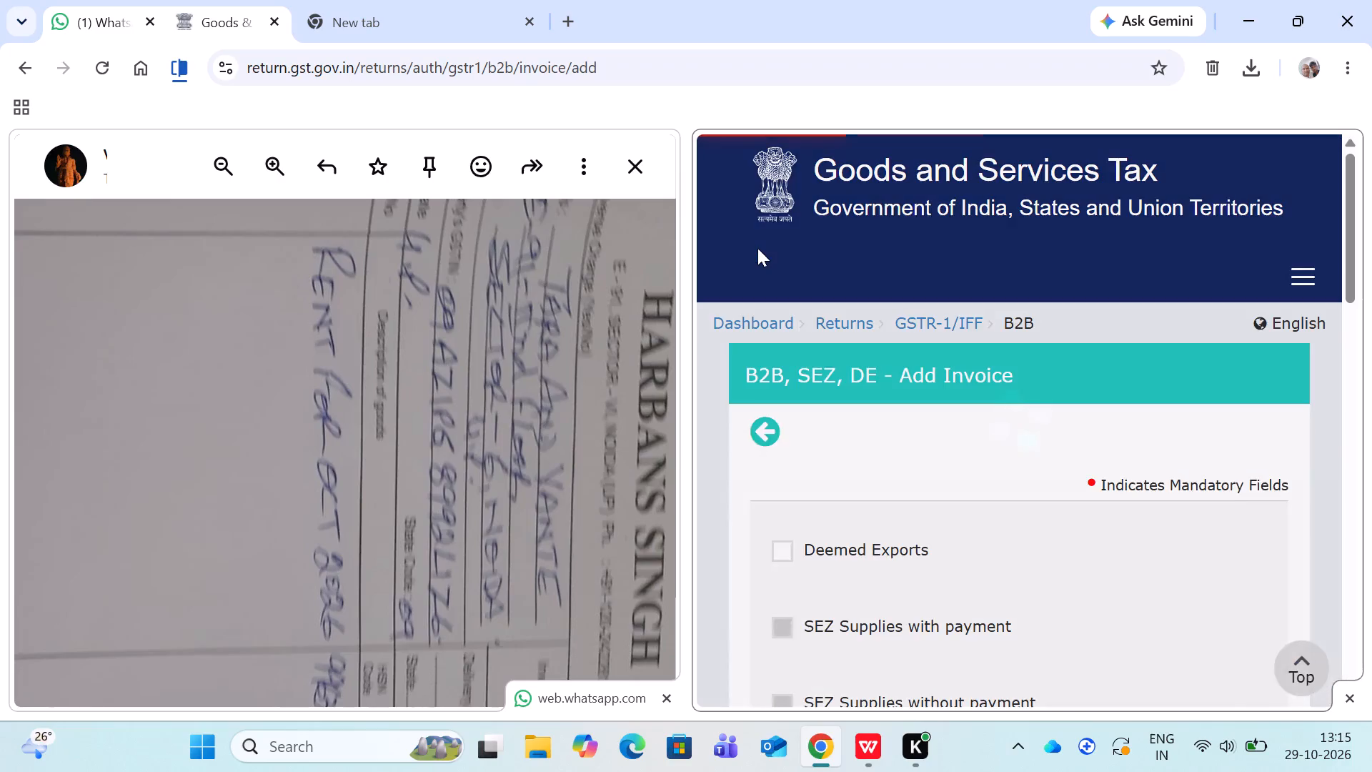
scroll(983, 625, down, 5)
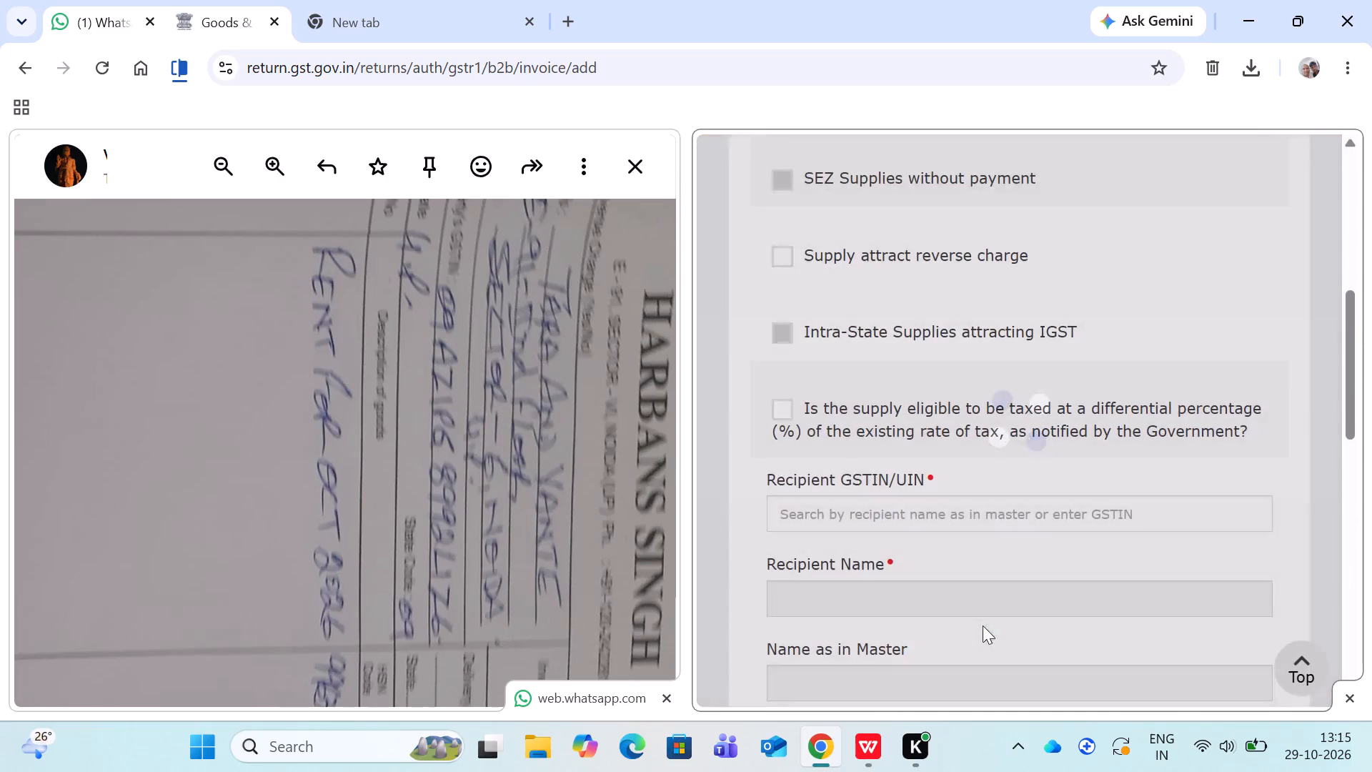
click(836, 514)
click(836, 514)
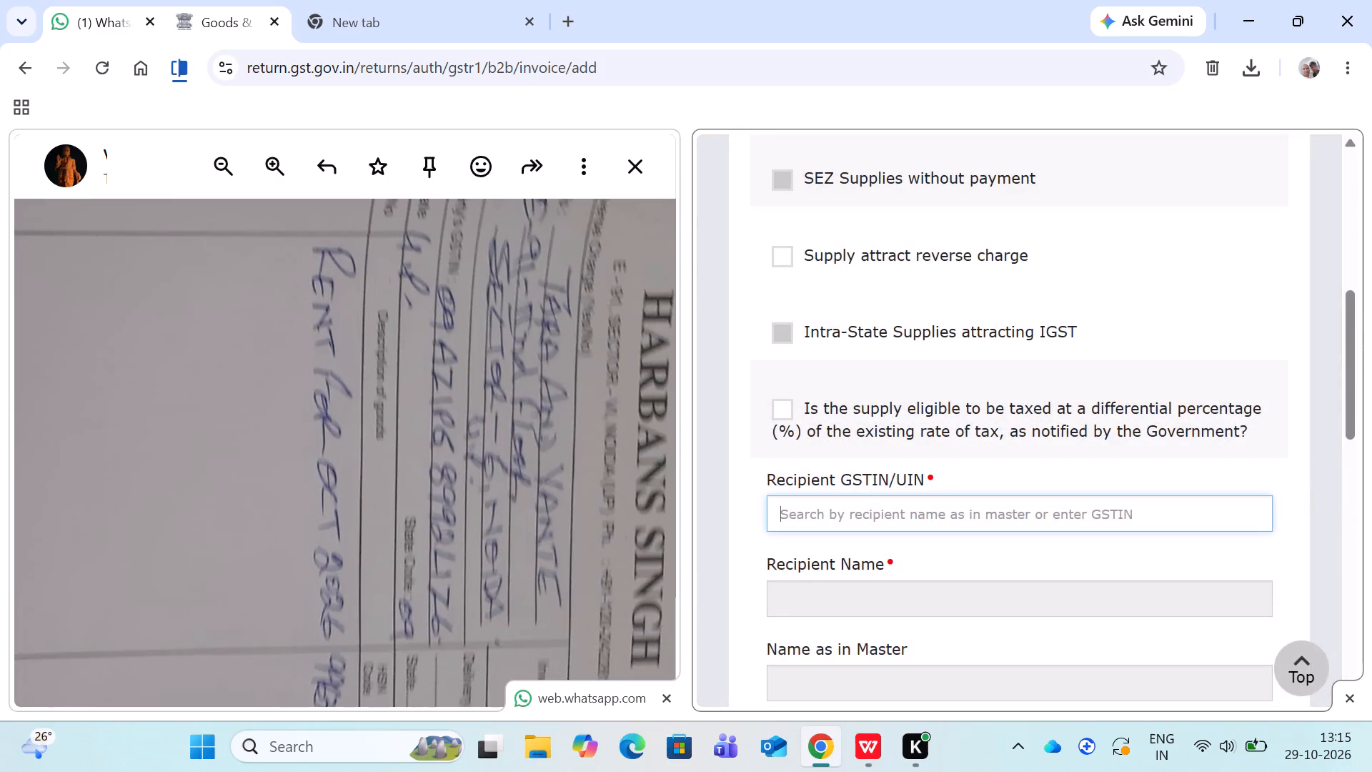
key(ctrl+v)
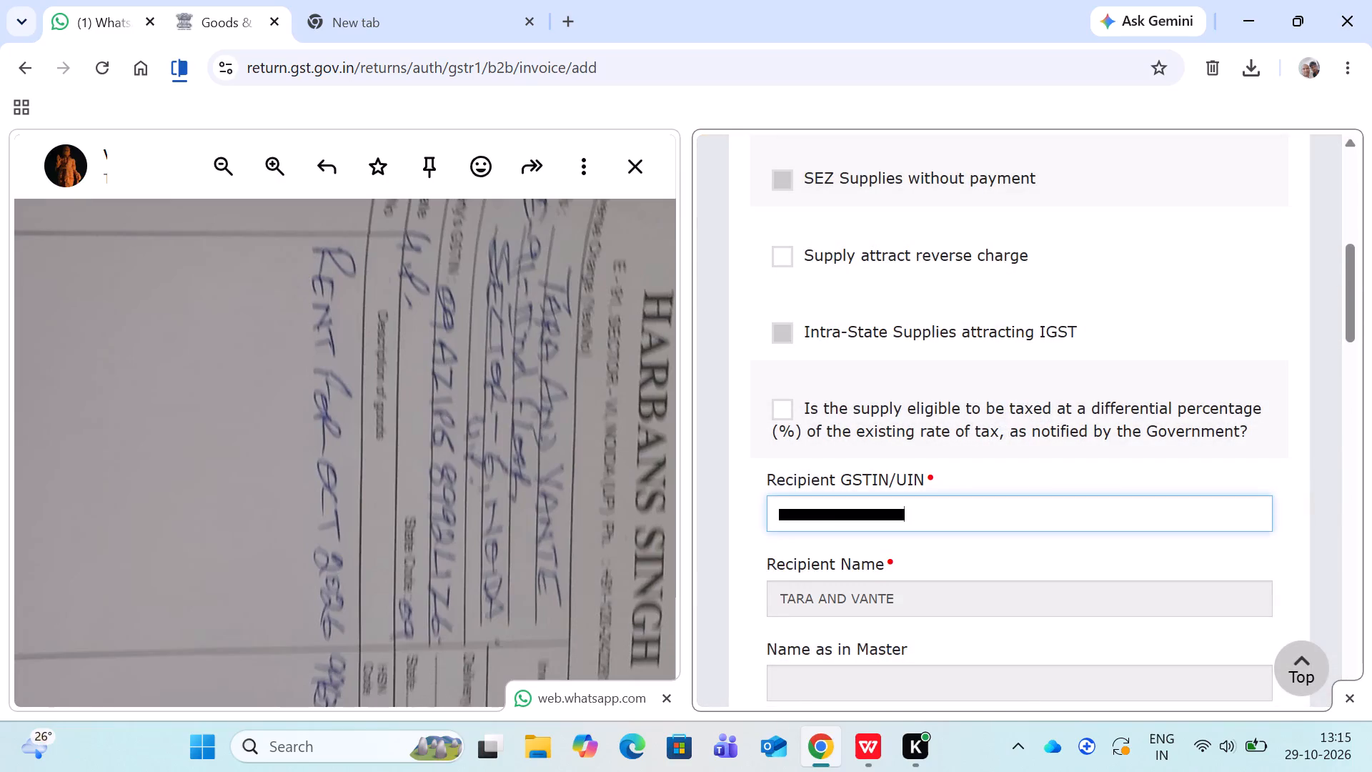
scroll(836, 514, down, 5)
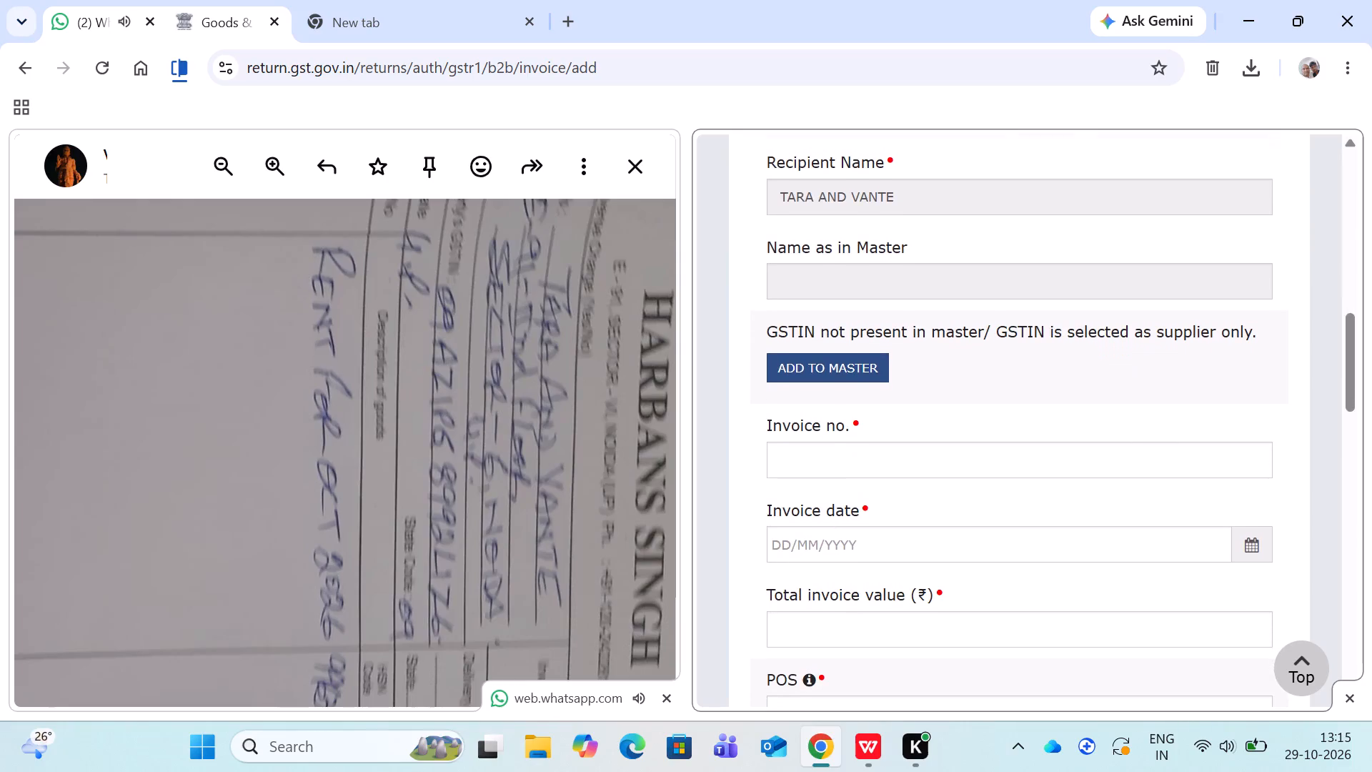
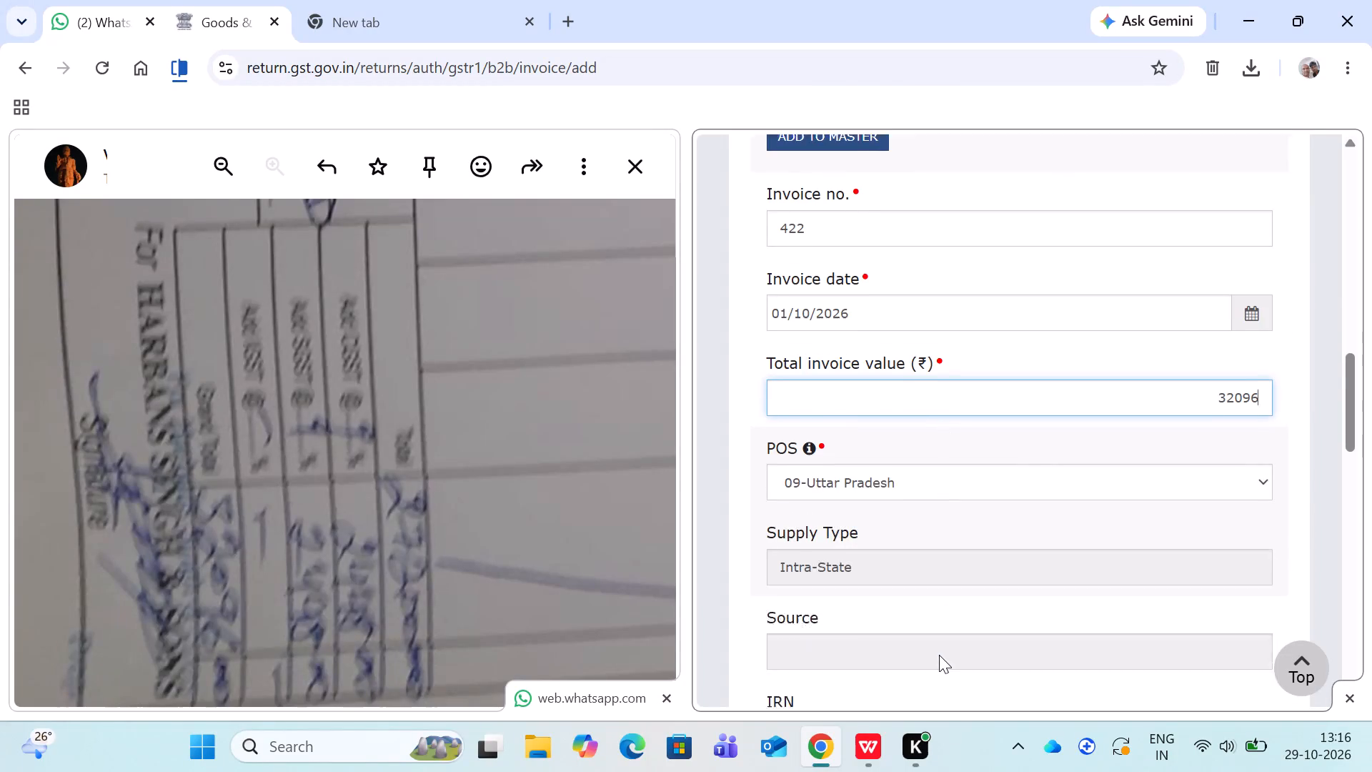
Enter a taxable value of 27200 against the 18% rate and save invoice 422.
scroll(939, 655, down, 9)
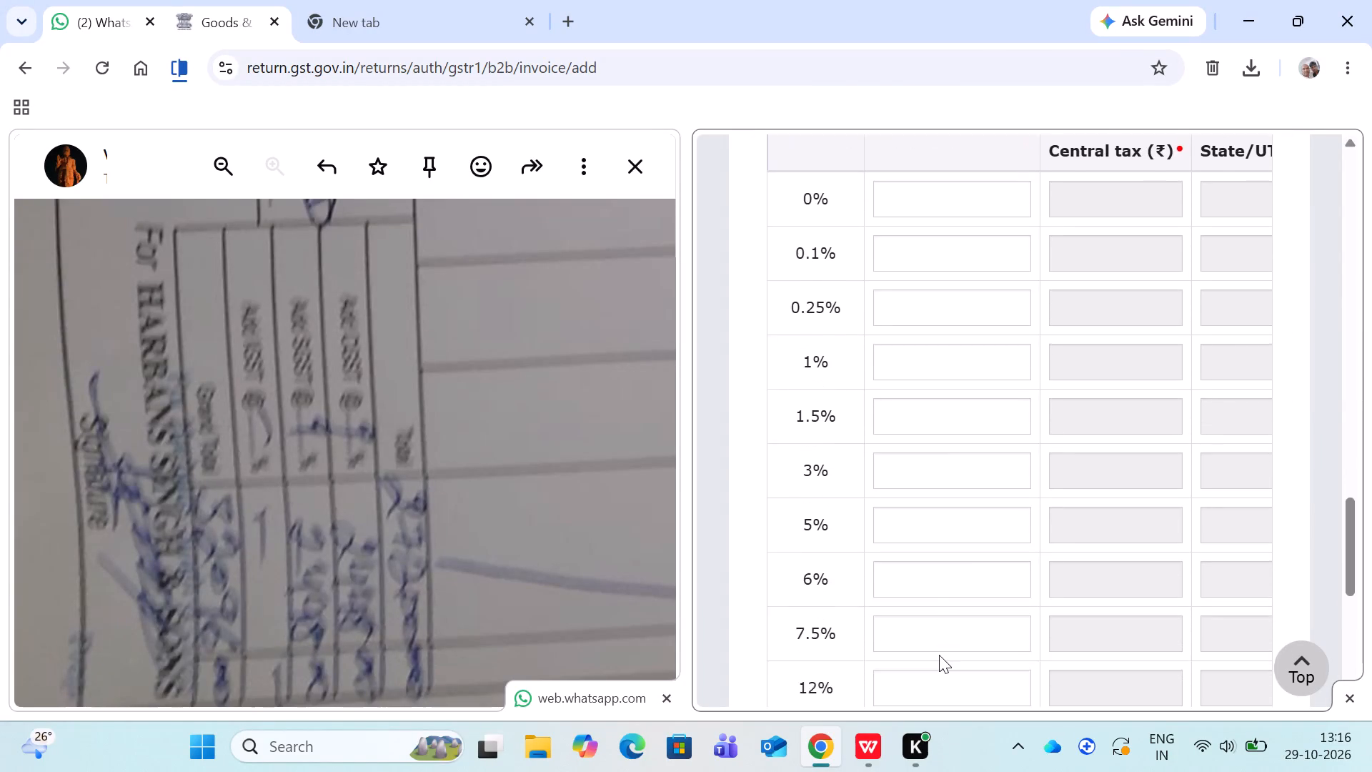
scroll(939, 655, down, 1)
click(945, 645)
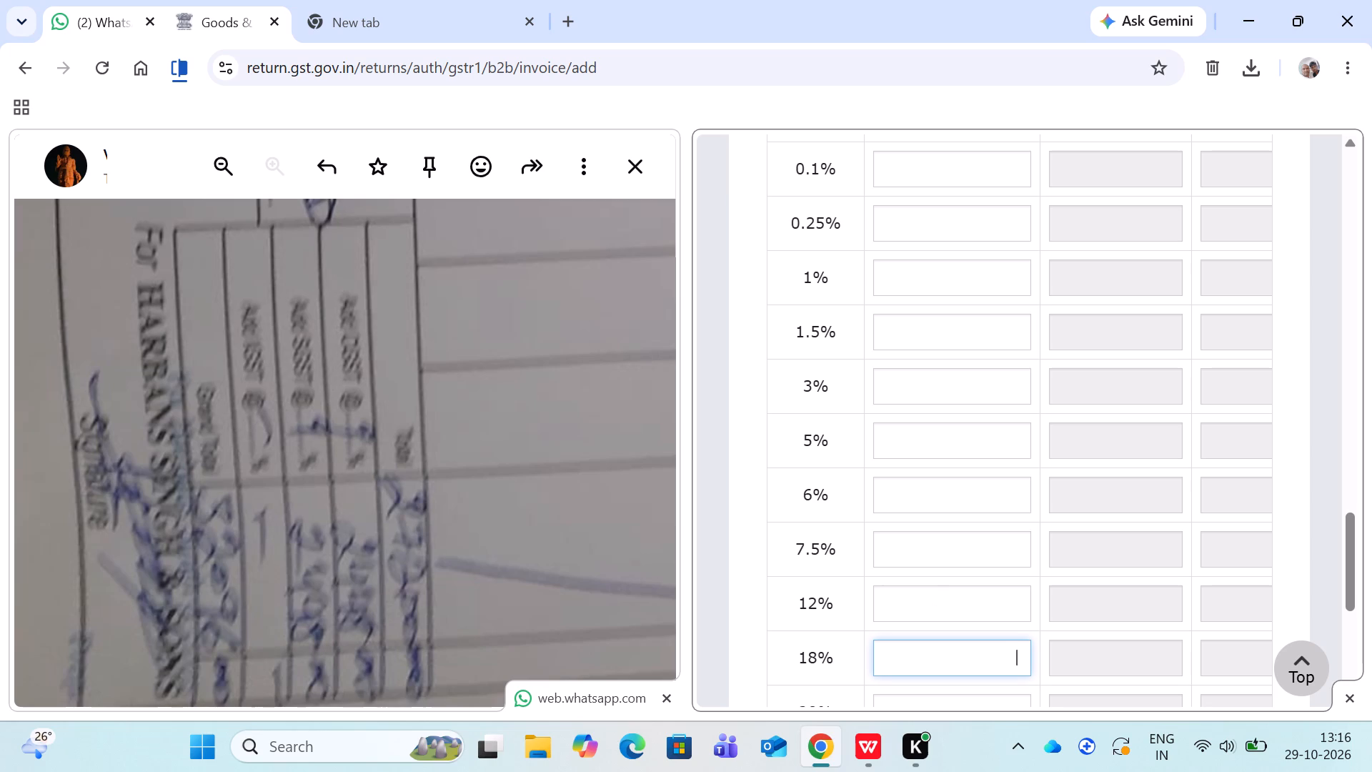
key(2)
text(7200)
scroll(983, 634, down, 3)
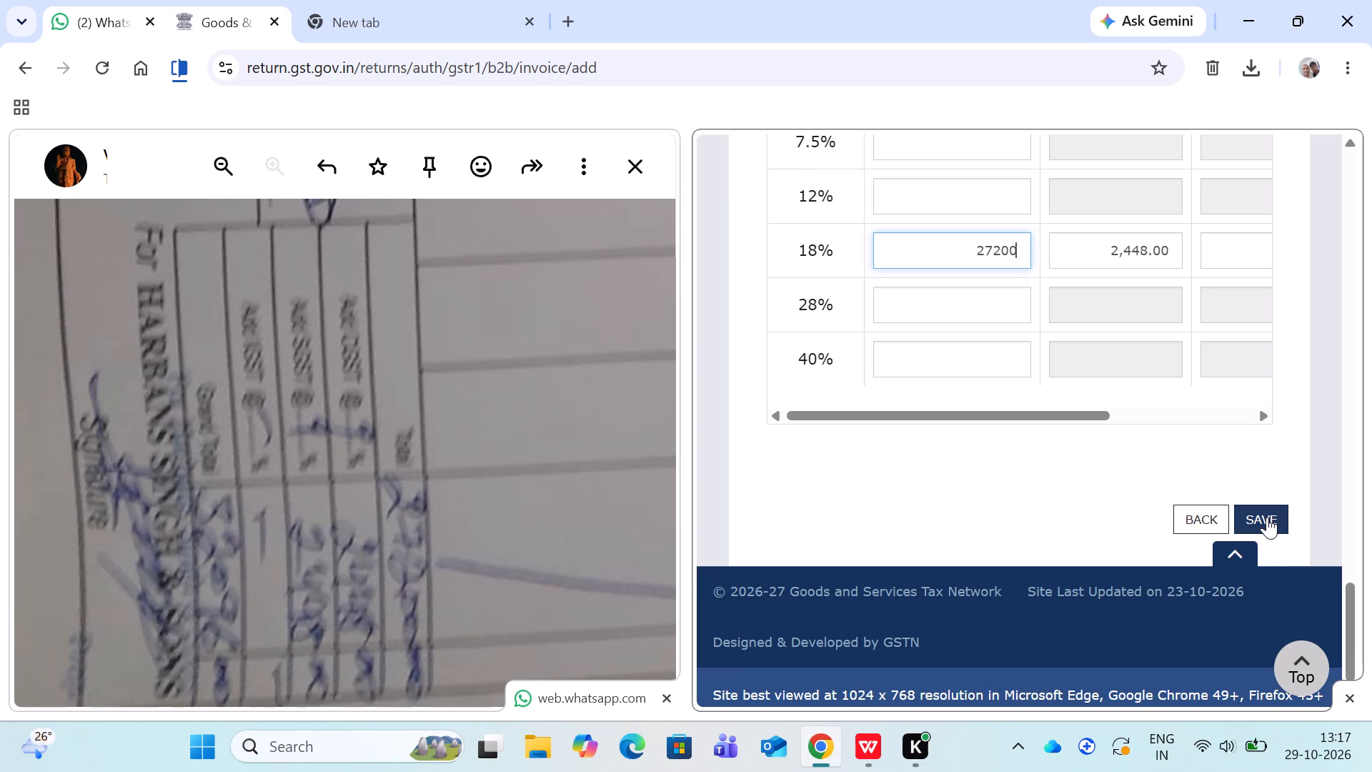
key(Return)
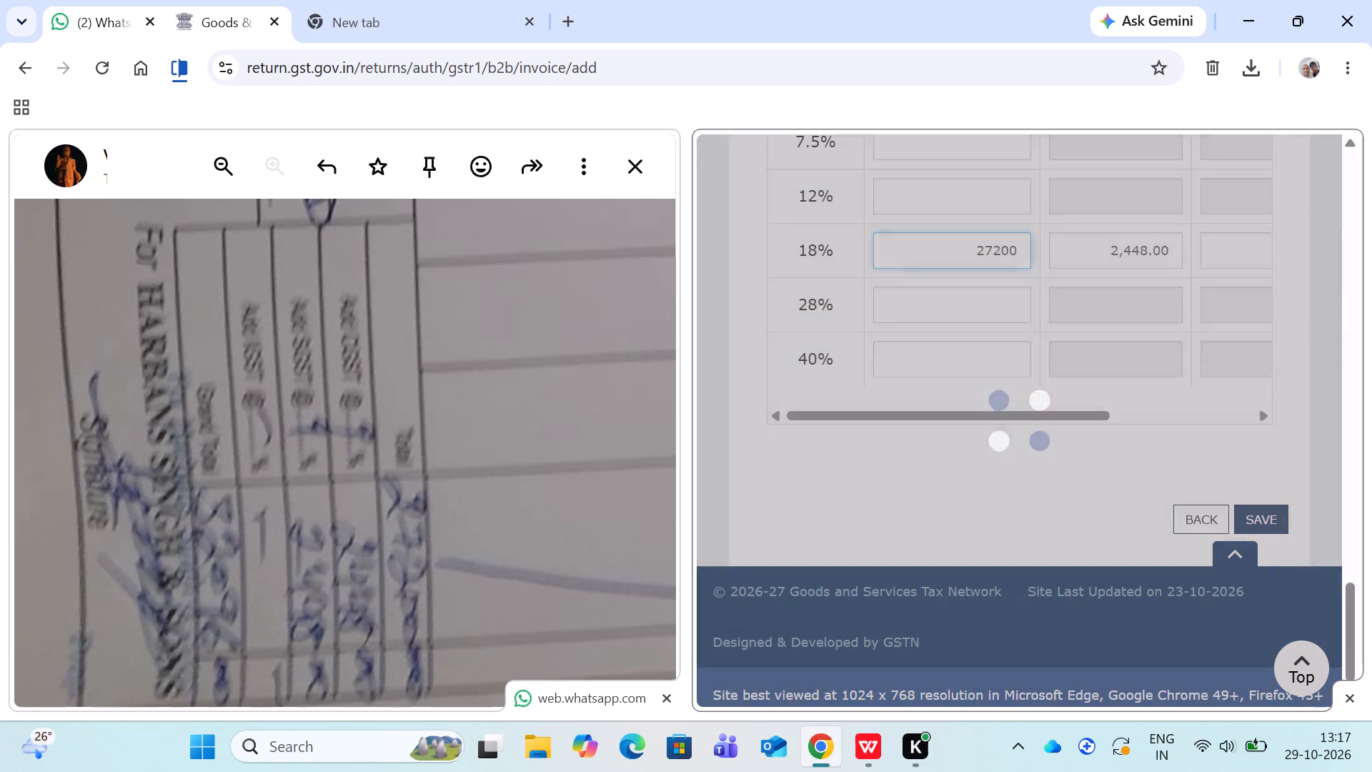
key(Return)
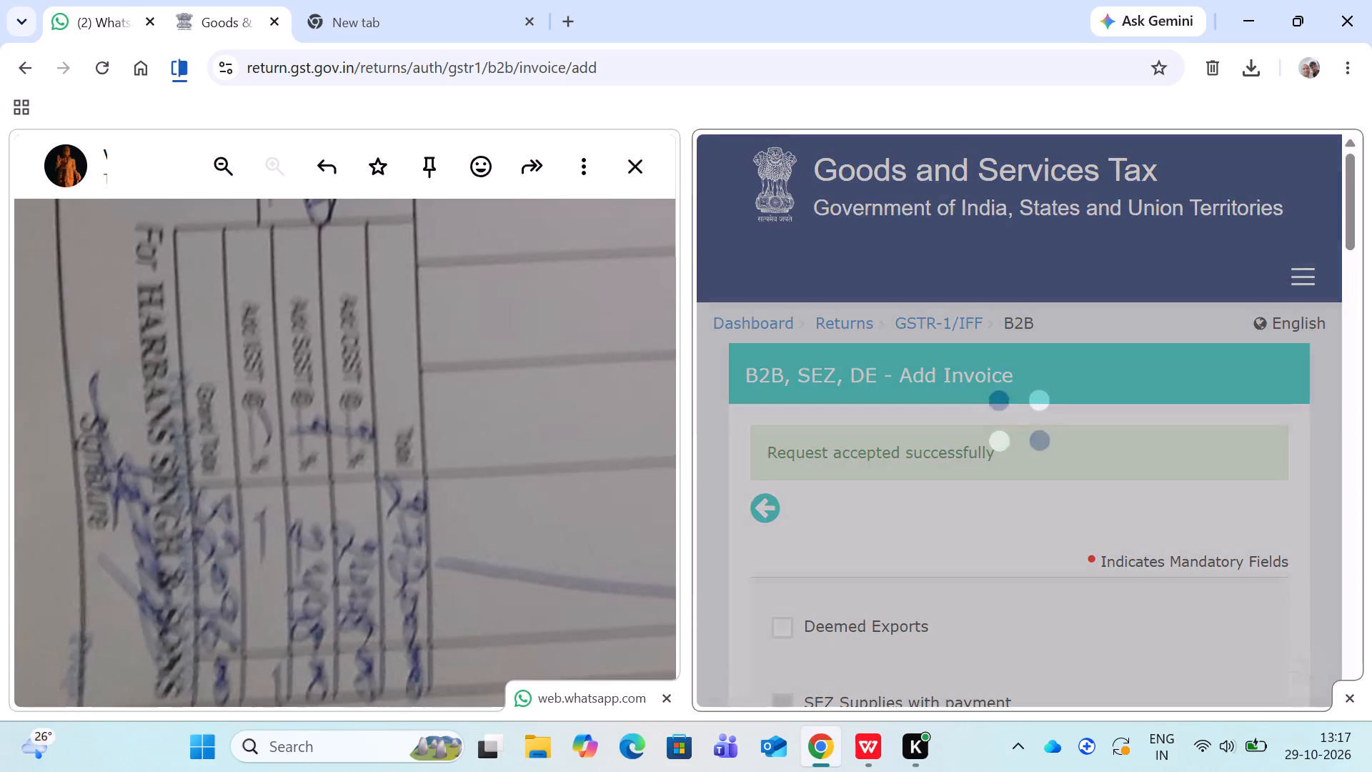
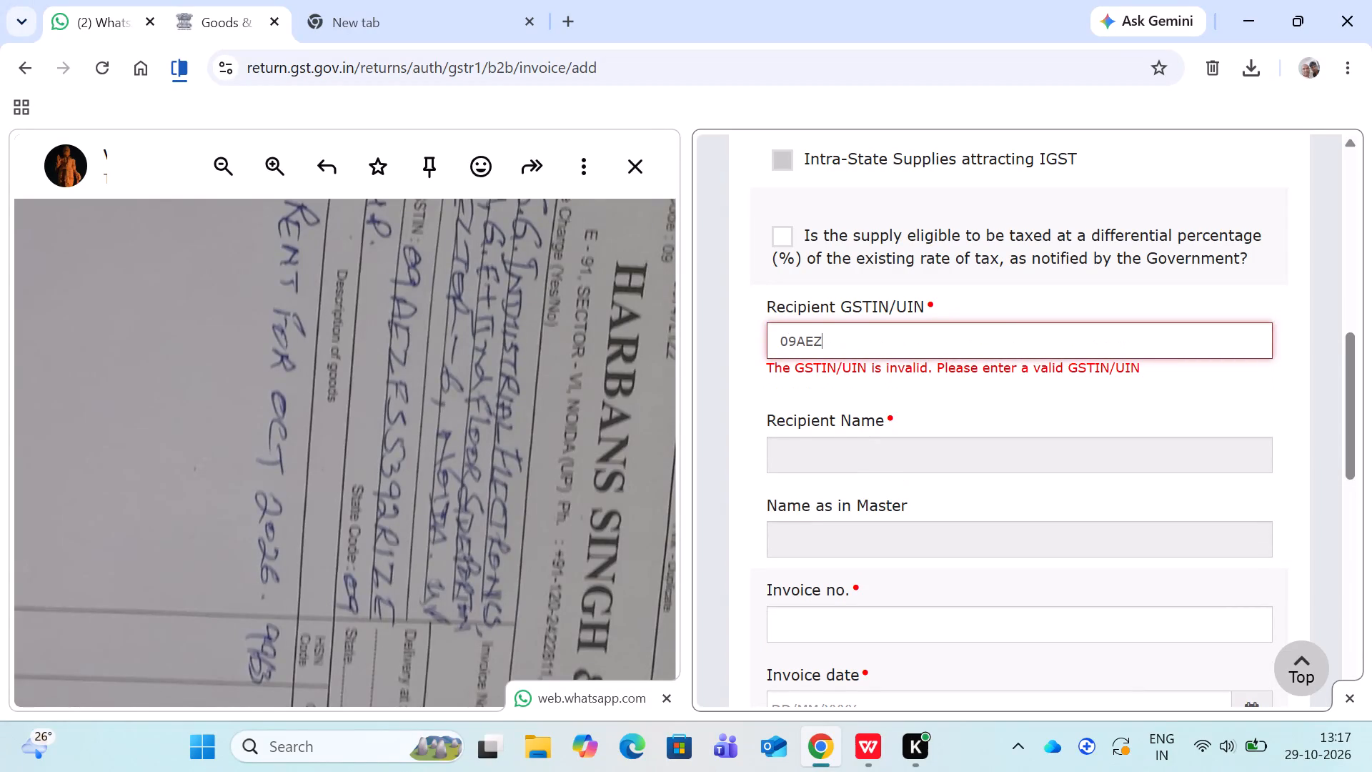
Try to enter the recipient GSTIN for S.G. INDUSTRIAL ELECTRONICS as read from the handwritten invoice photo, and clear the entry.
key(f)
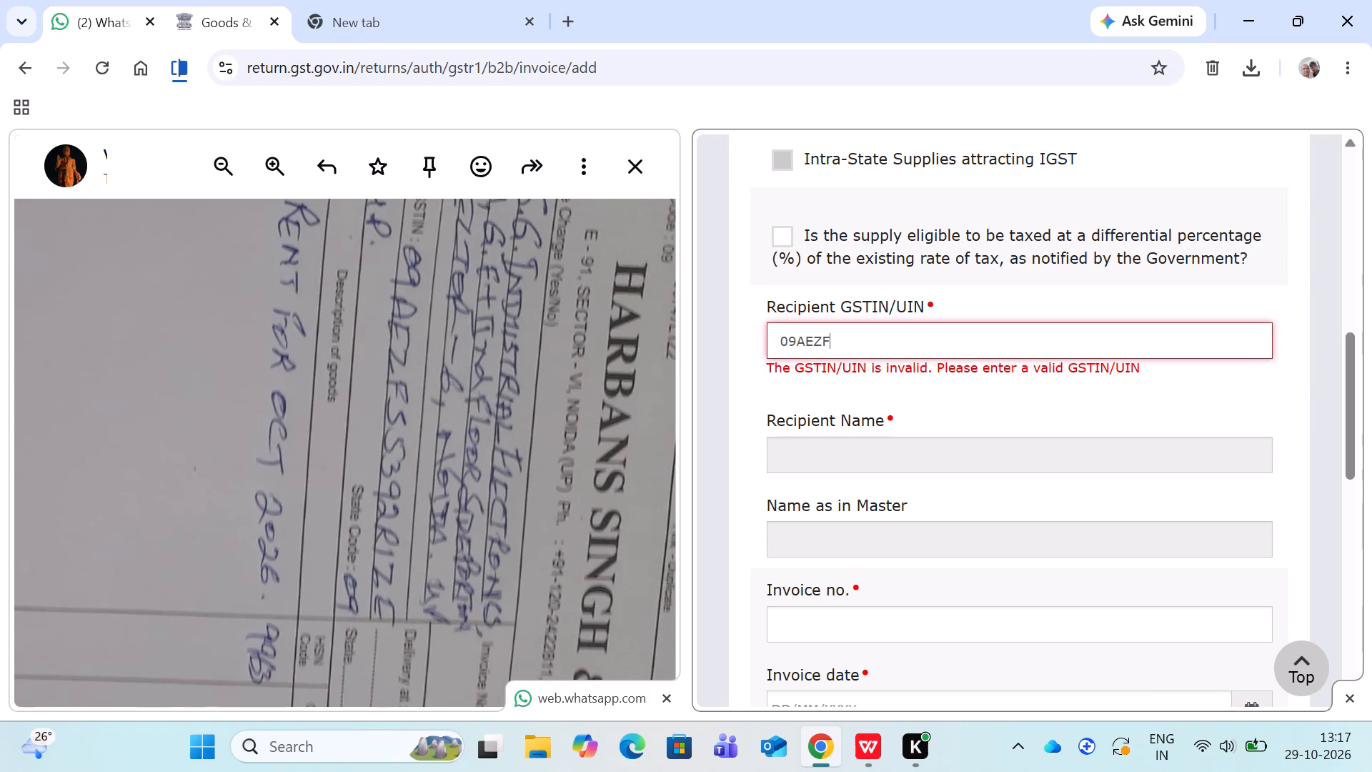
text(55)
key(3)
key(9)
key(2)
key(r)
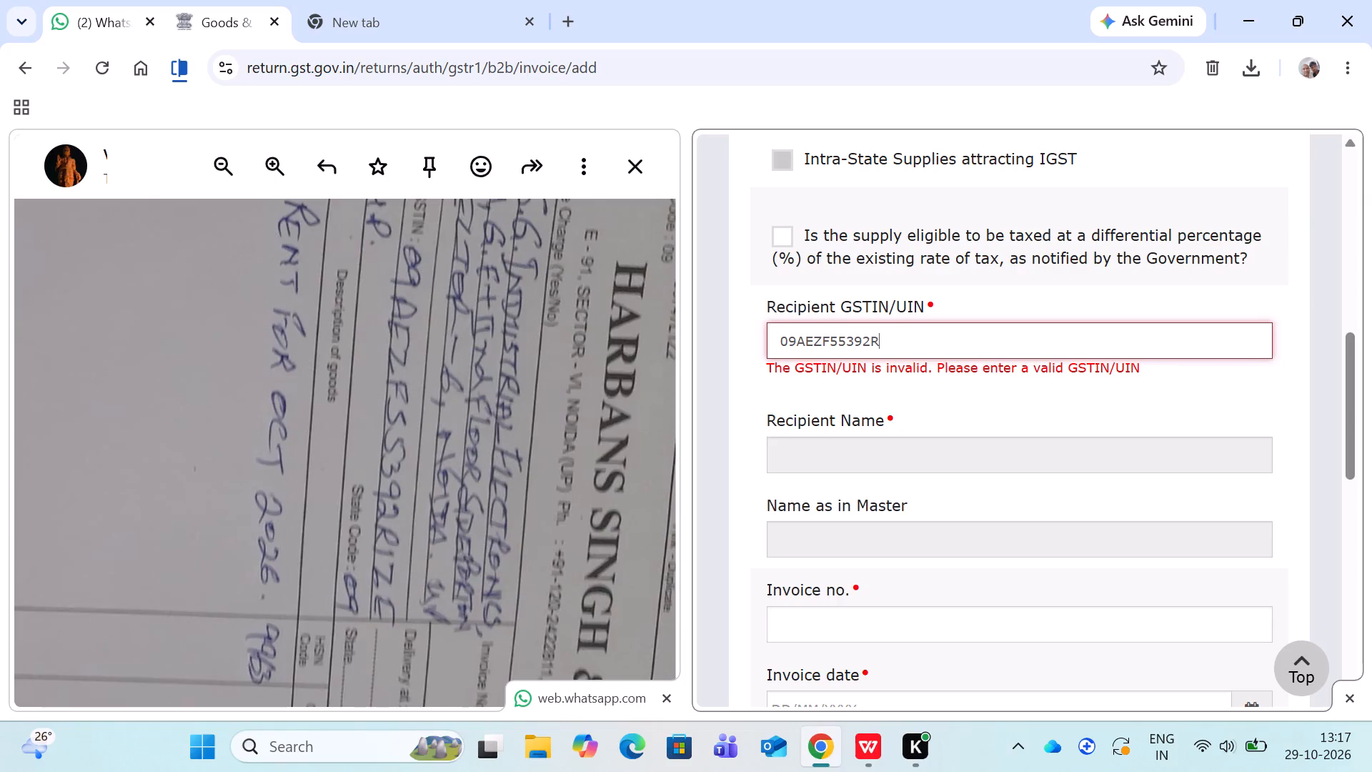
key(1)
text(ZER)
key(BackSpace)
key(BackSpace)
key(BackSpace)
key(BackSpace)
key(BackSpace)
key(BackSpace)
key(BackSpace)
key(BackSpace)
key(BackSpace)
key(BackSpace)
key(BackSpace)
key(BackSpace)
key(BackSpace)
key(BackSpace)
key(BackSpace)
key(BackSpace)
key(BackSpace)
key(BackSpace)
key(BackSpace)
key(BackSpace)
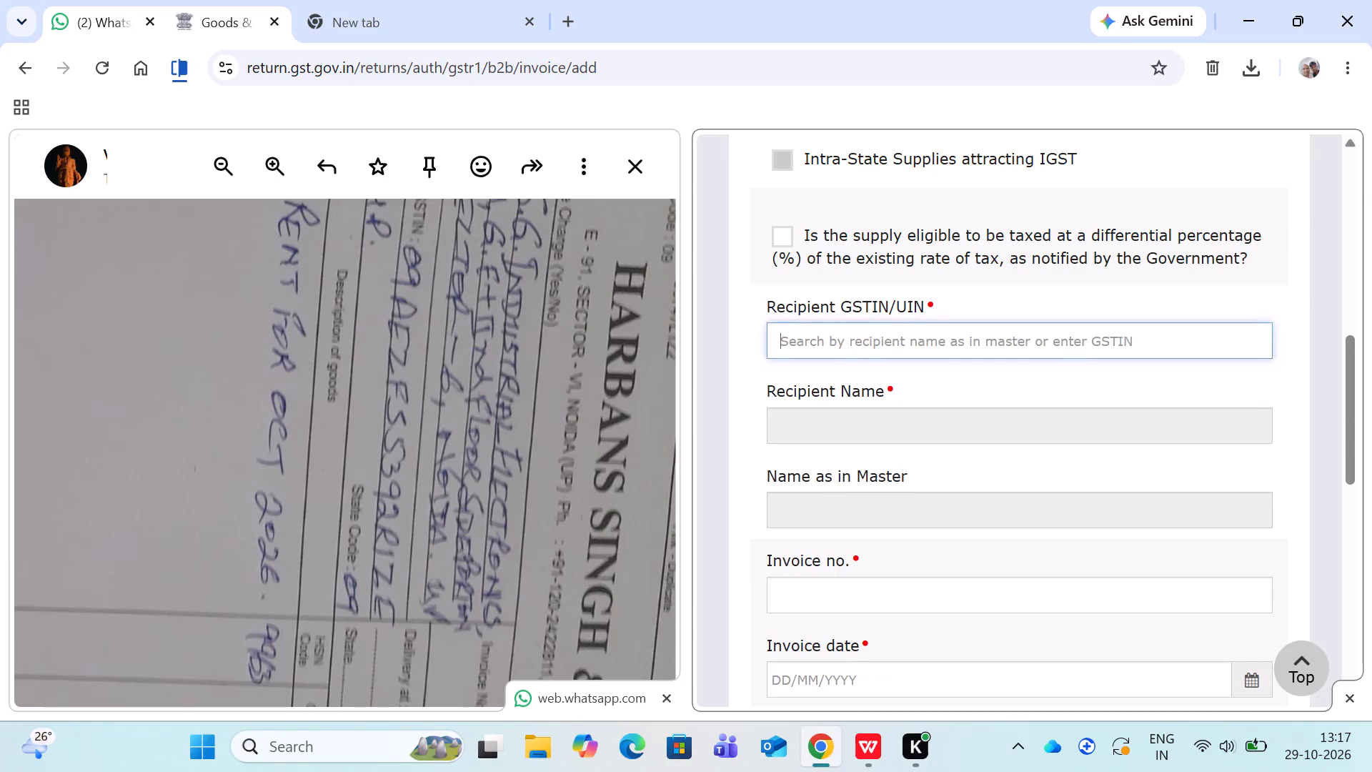
Go back to File Returns and search the 2026-27 returns for Quarter 2 (Jul - Sep), September.
scroll(920, 345, down, 4)
scroll(920, 345, right, 5)
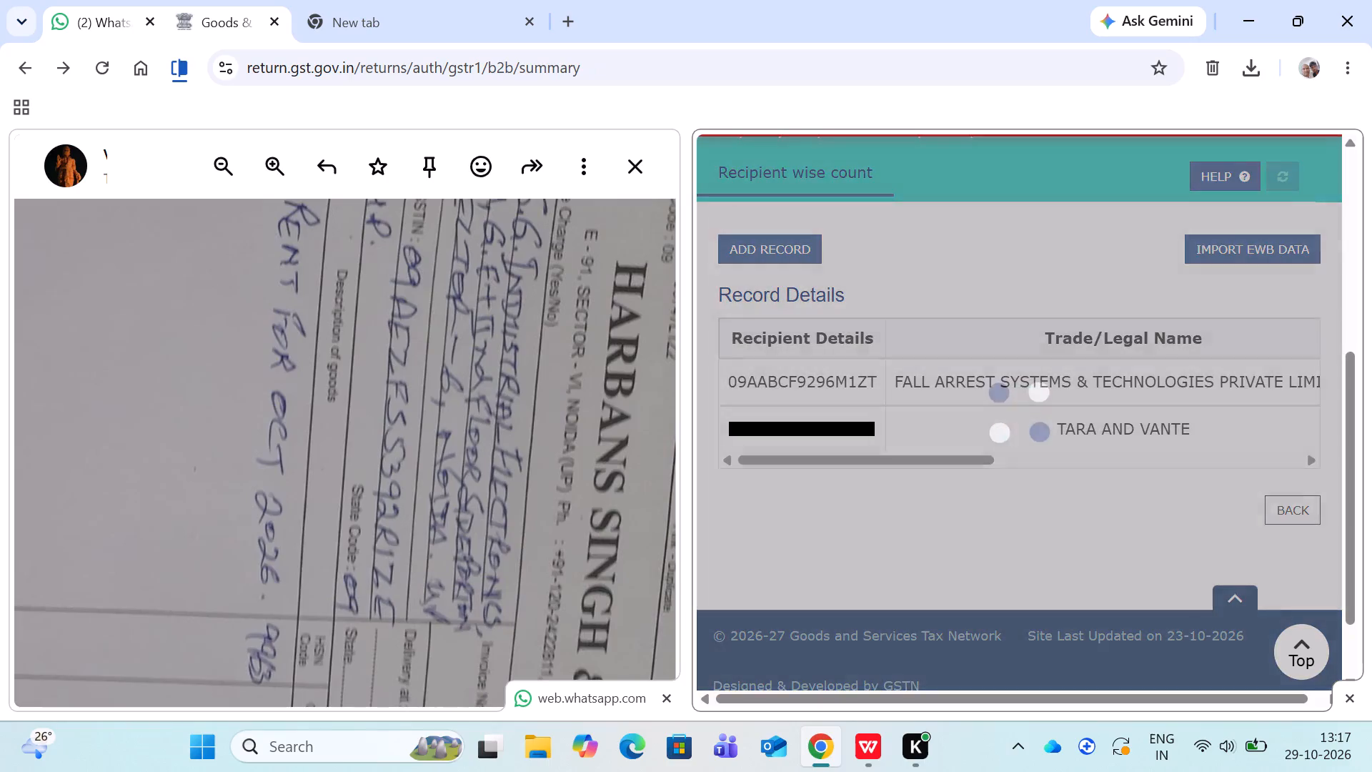
scroll(920, 345, right, 14)
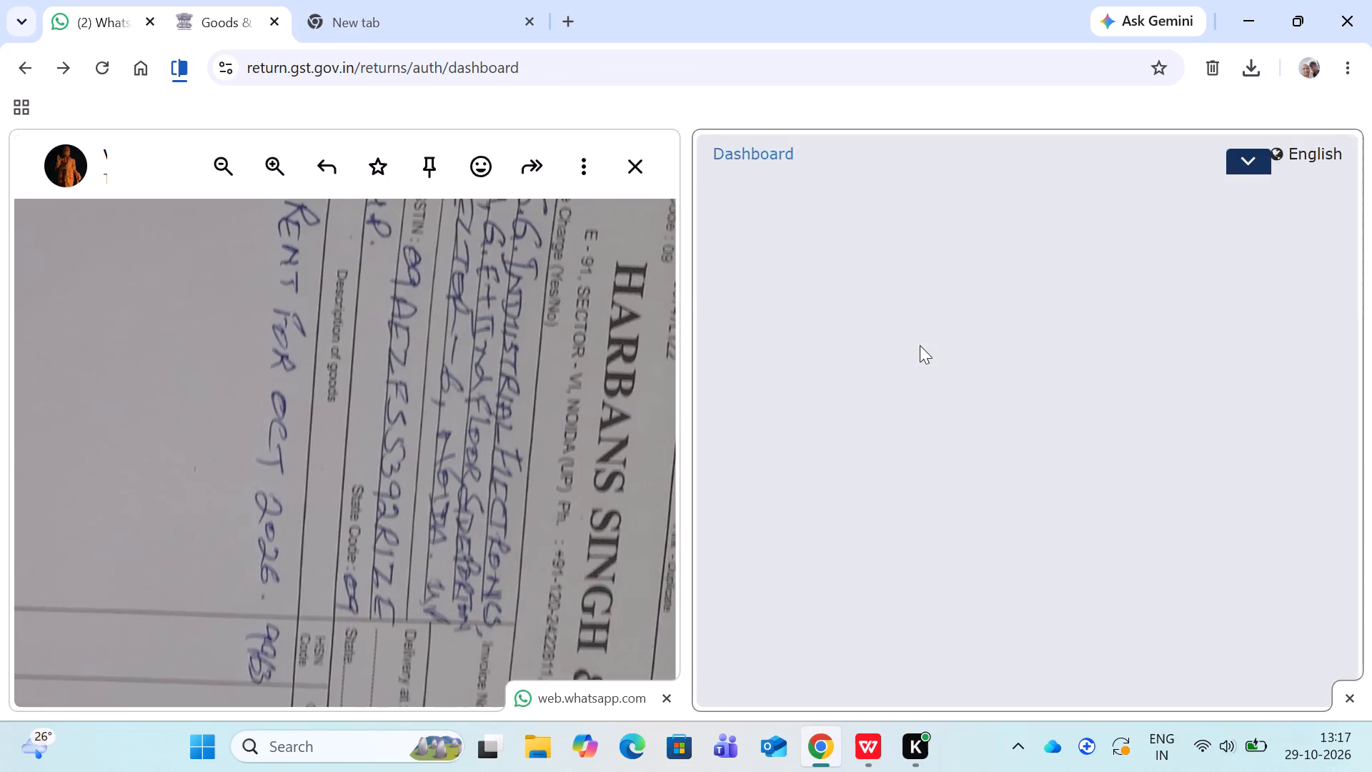
click(894, 569)
click(894, 569)
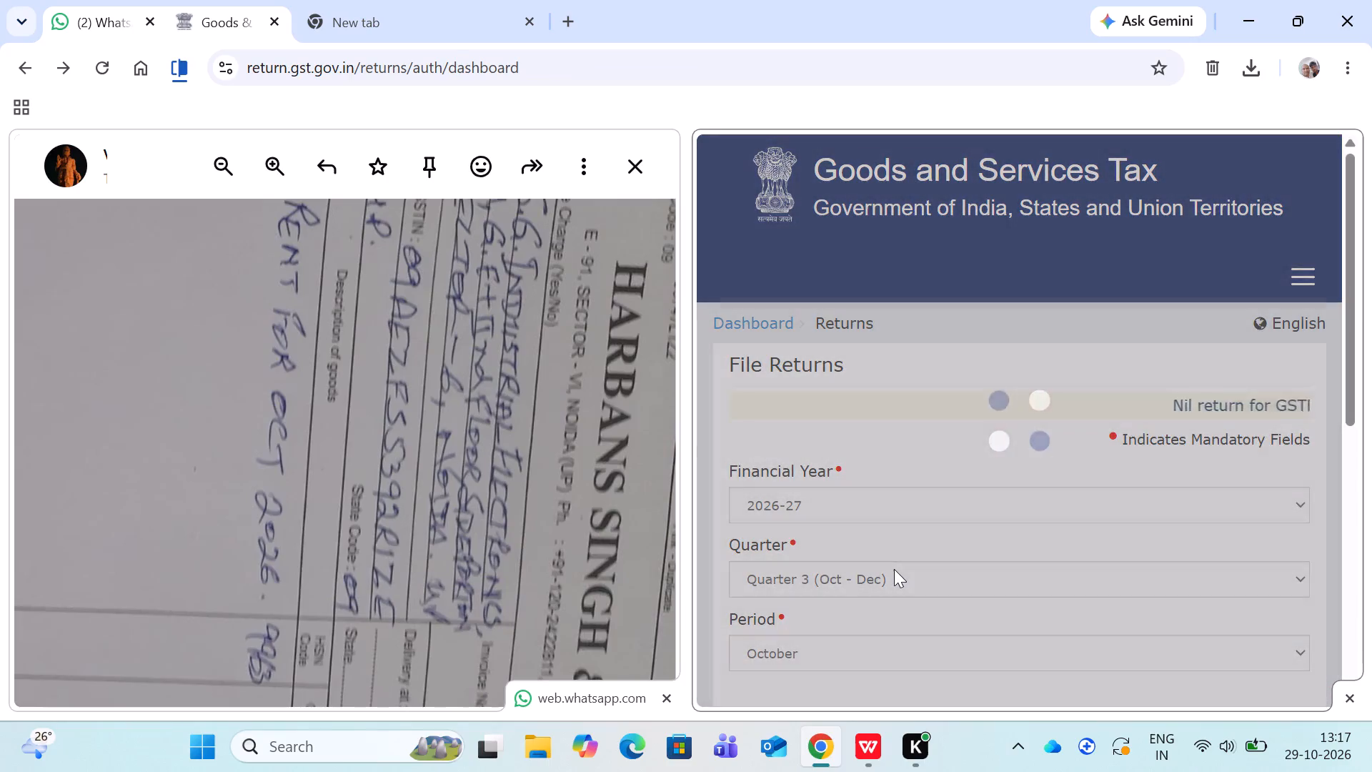
click(894, 569)
click(894, 569)
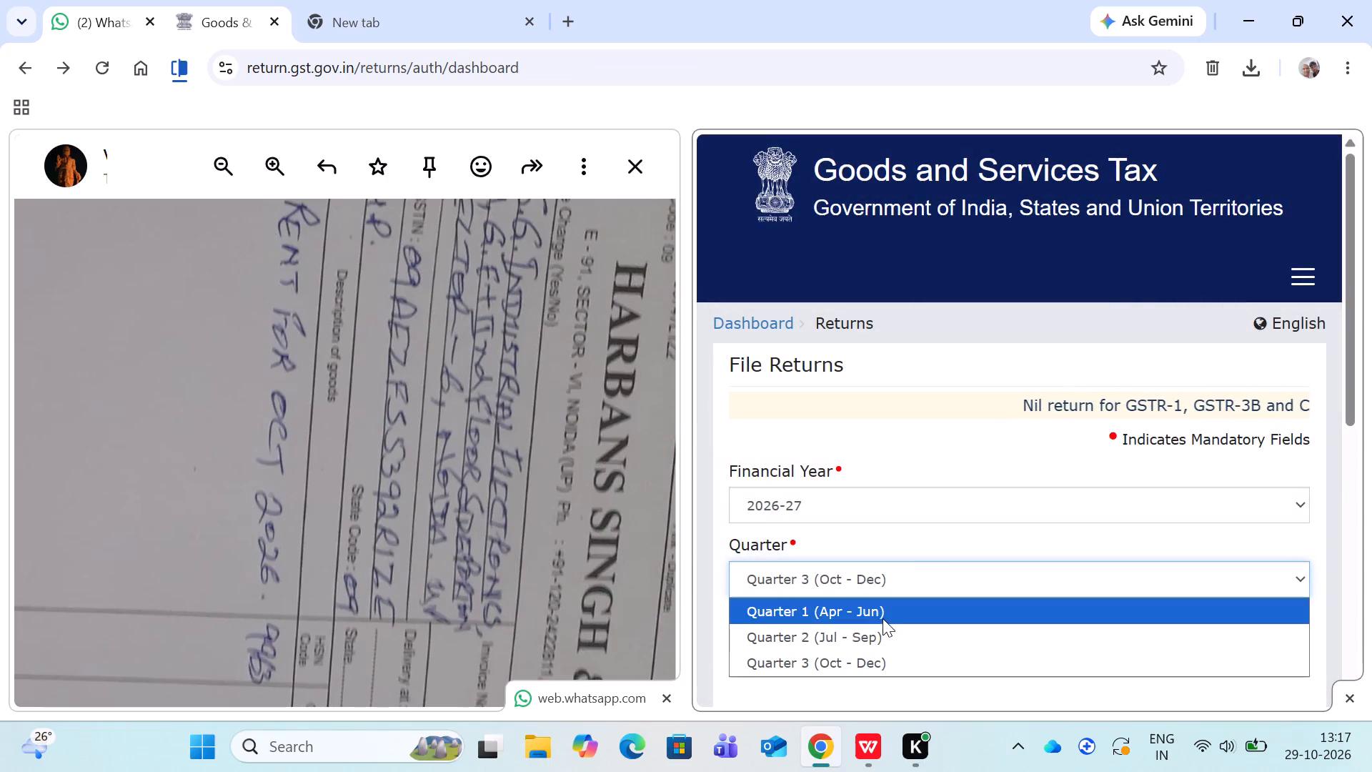
click(888, 633)
scroll(888, 633, down, 1)
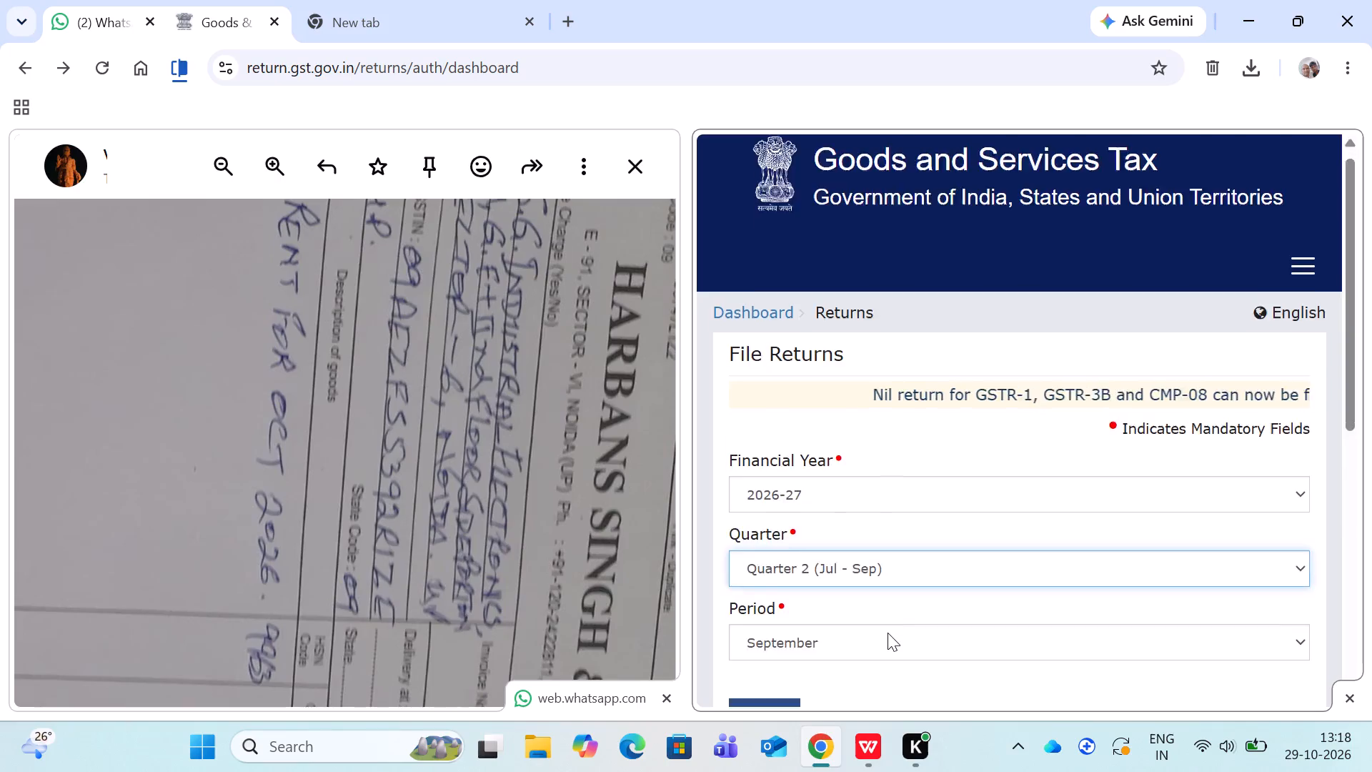
scroll(888, 633, down, 2)
click(760, 503)
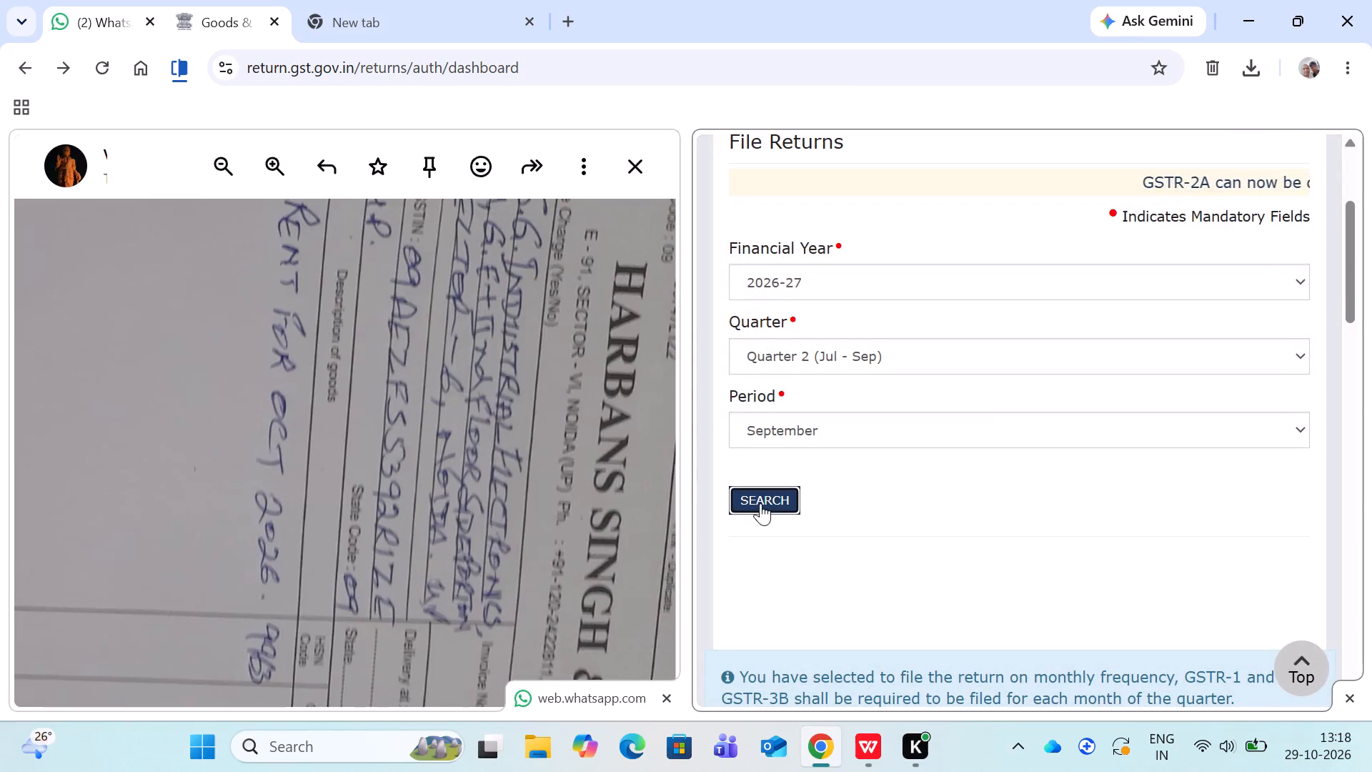
View the September GSTR-1's B2B, SEZ, DE Invoices and copy the GSTIN of S.G. INDUSTRIAL ELECTRONICS.
scroll(922, 538, down, 4)
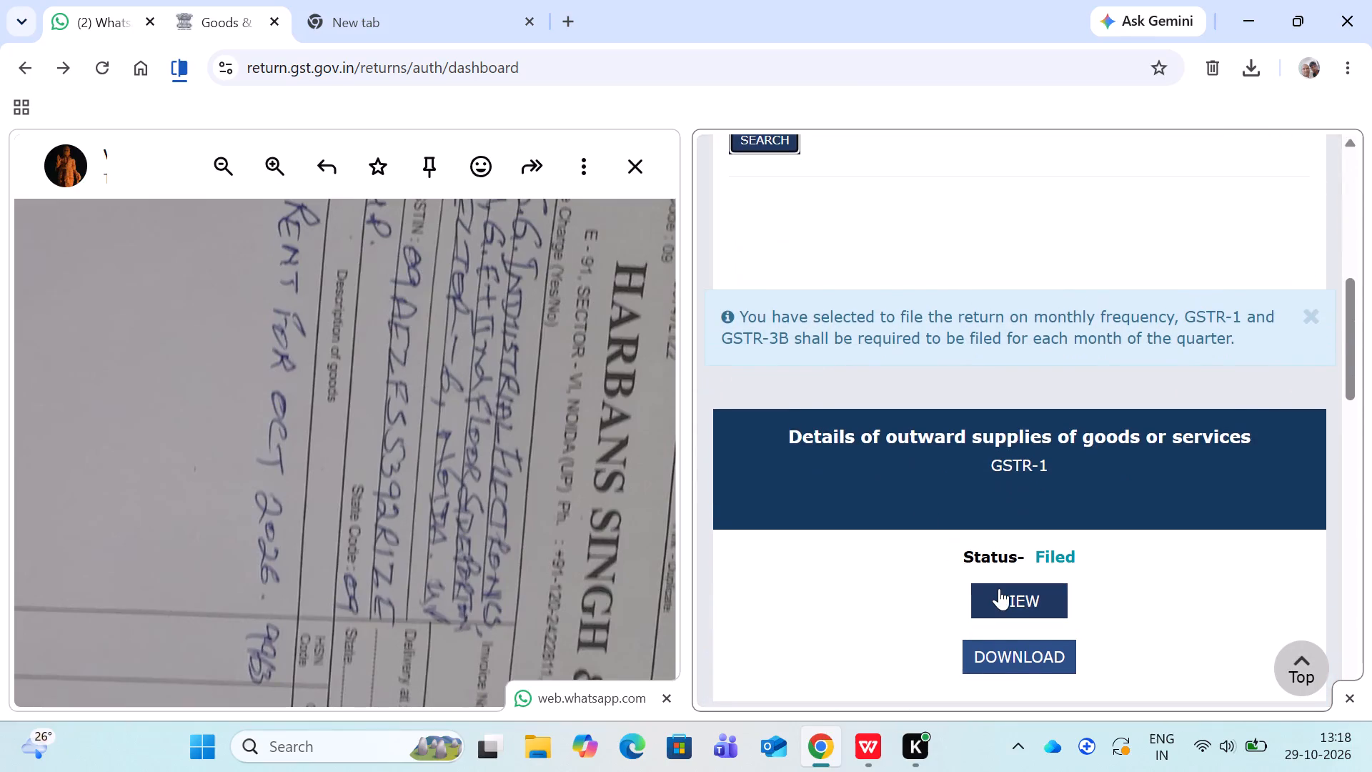
click(999, 588)
scroll(999, 588, down, 1)
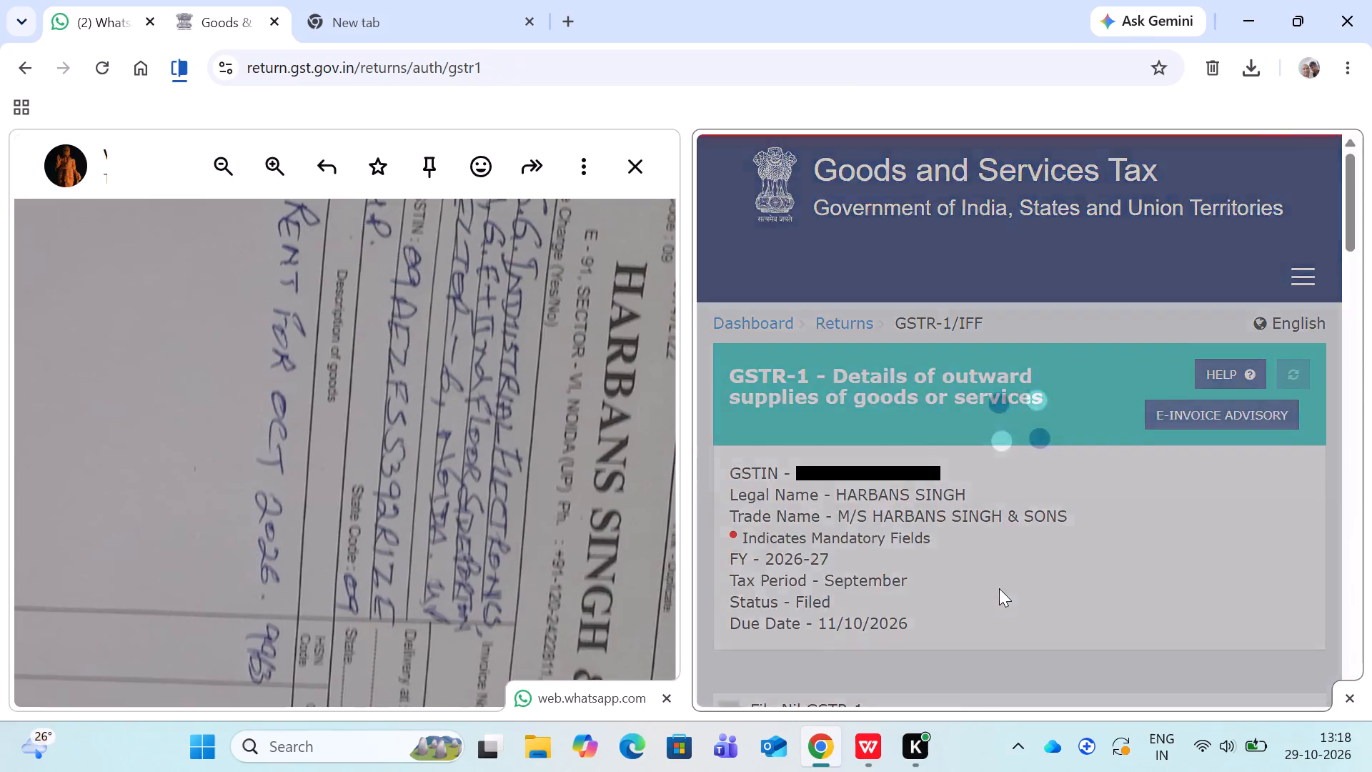
scroll(999, 588, down, 3)
click(1005, 428)
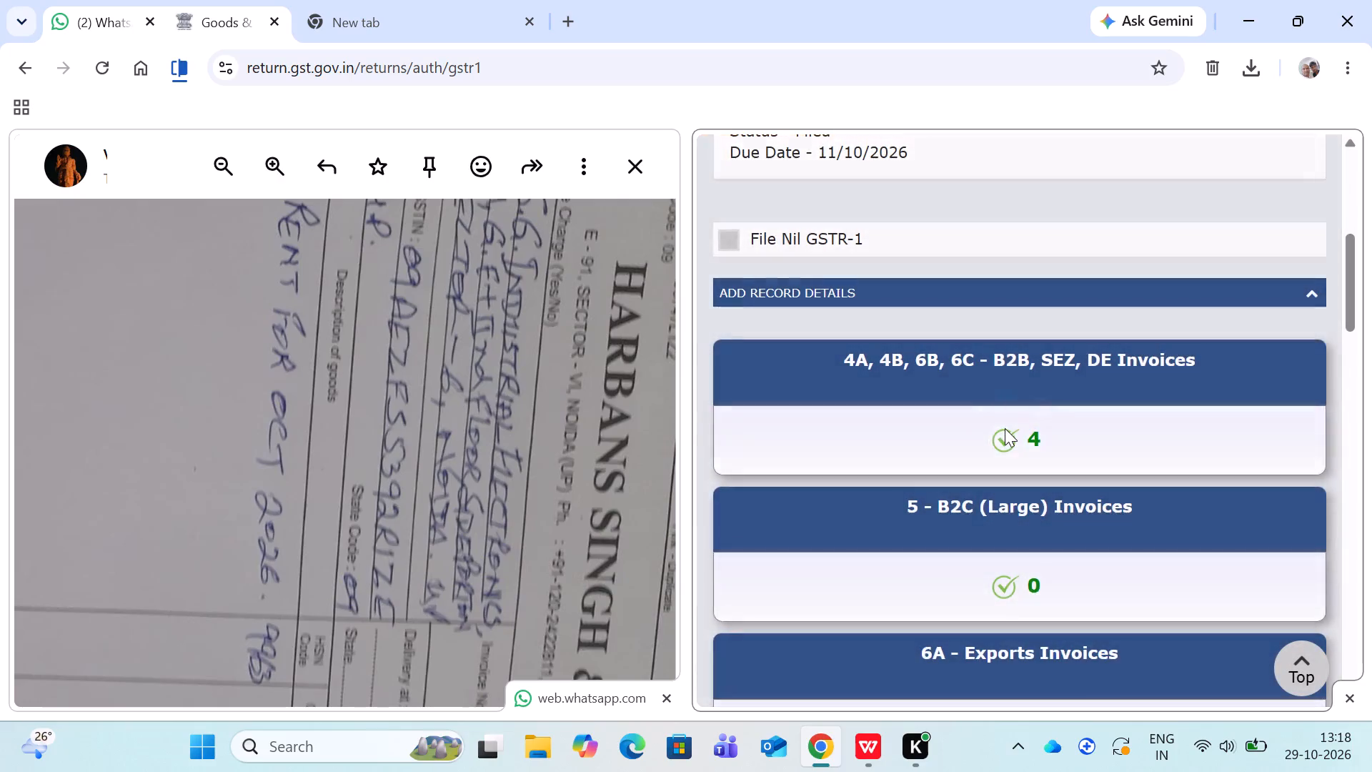
click(1005, 428)
click(1005, 428)
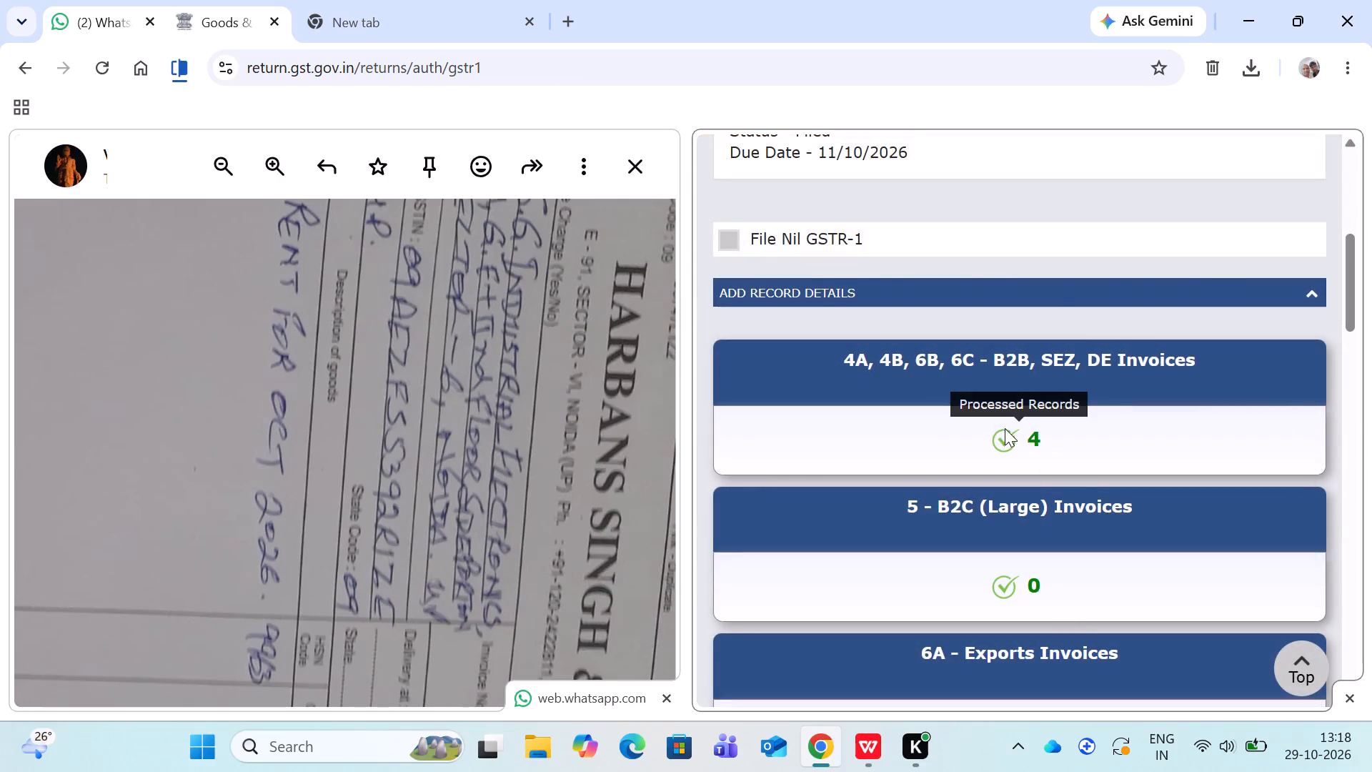
scroll(1005, 428, down, 3)
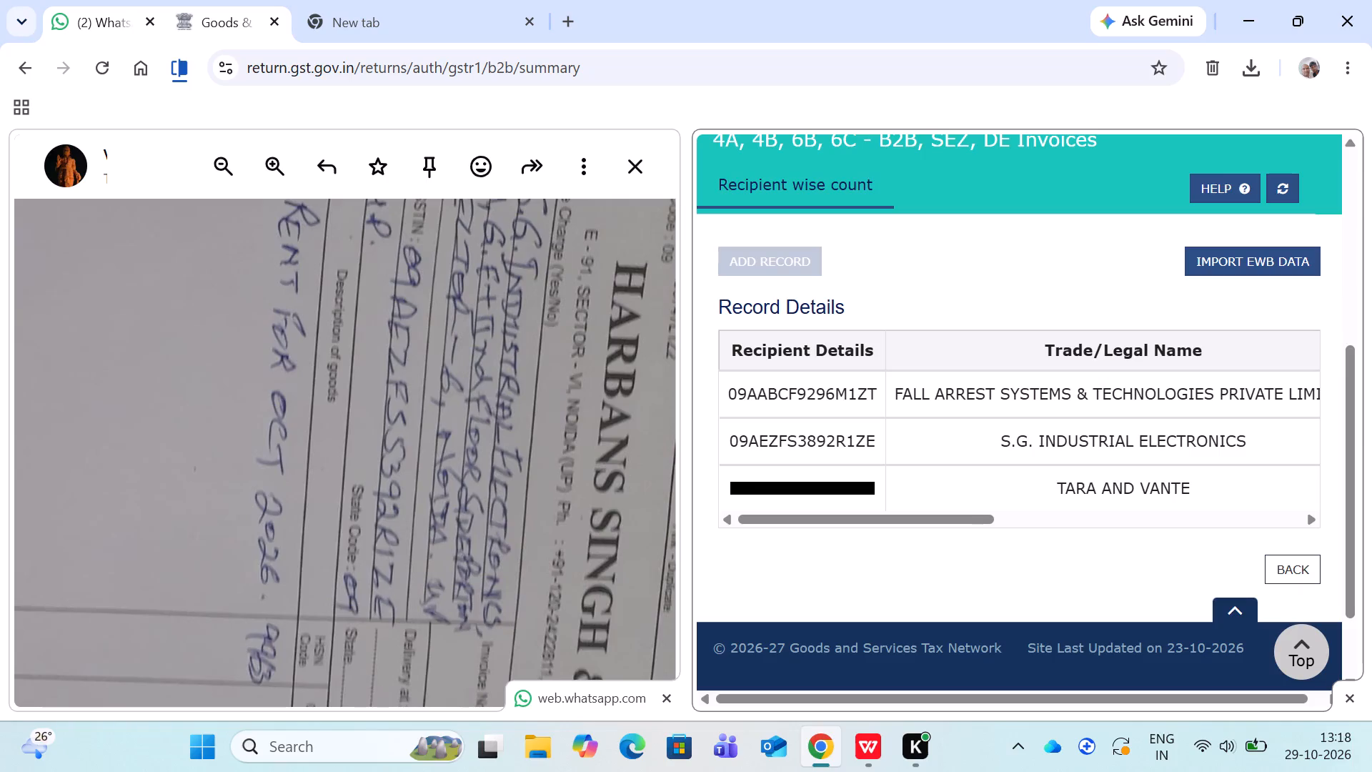
drag(733, 439, 904, 455)
key(ctrl+c)
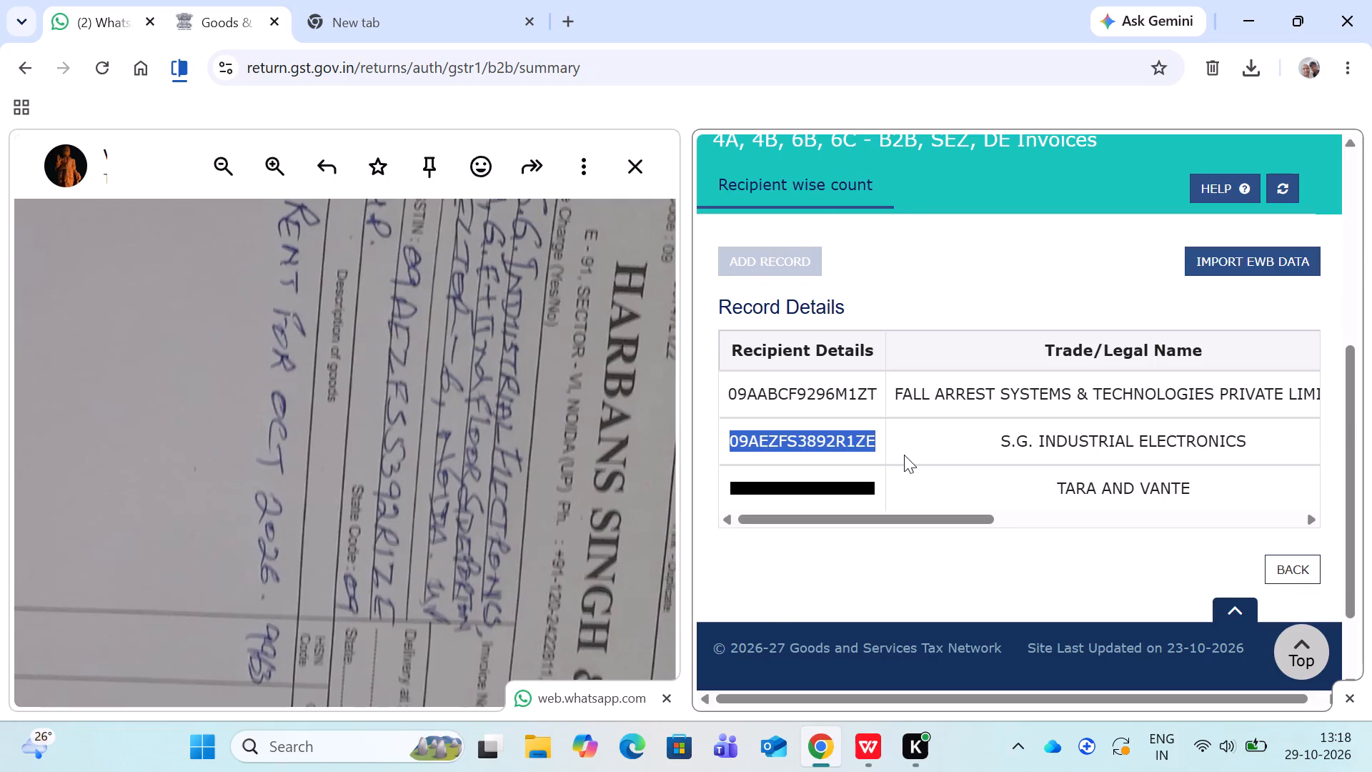
scroll(904, 455, right, 17)
scroll(904, 455, right, 12)
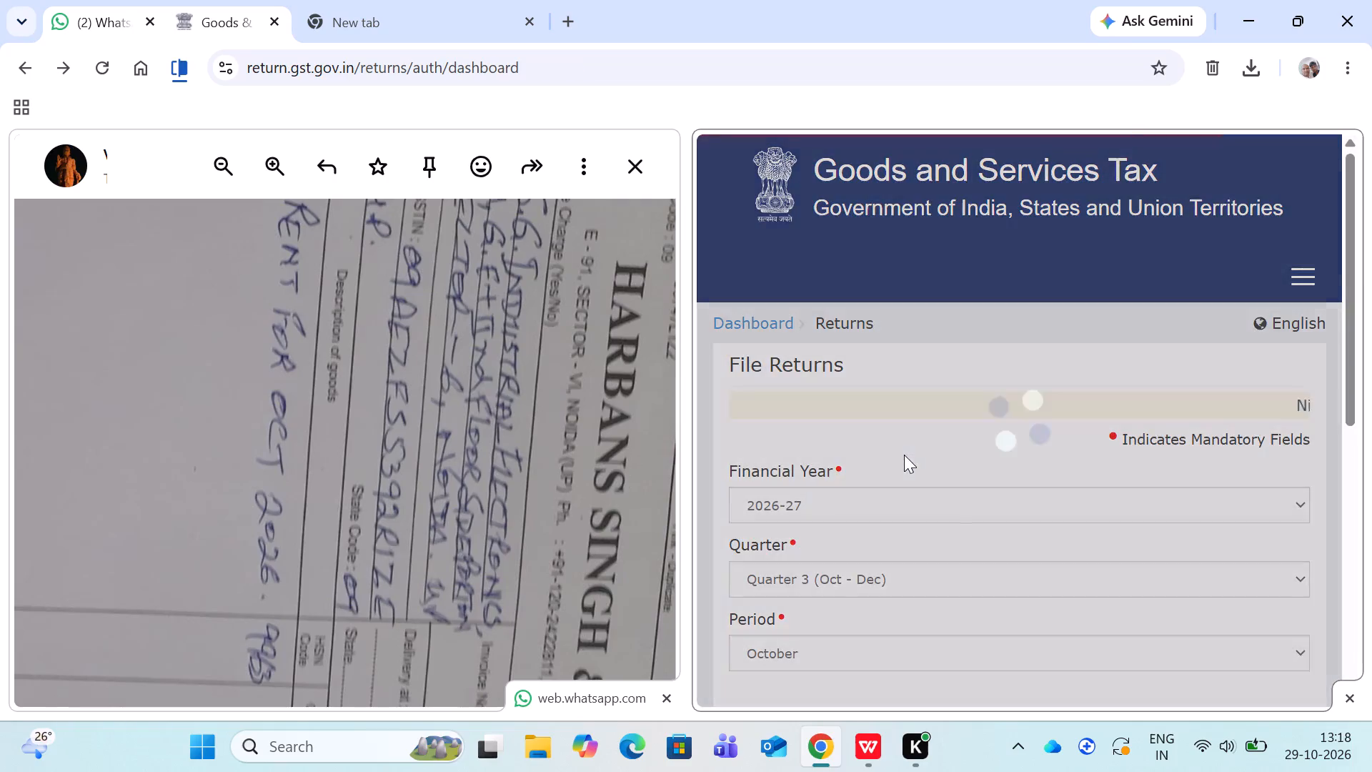
scroll(976, 630, down, 2)
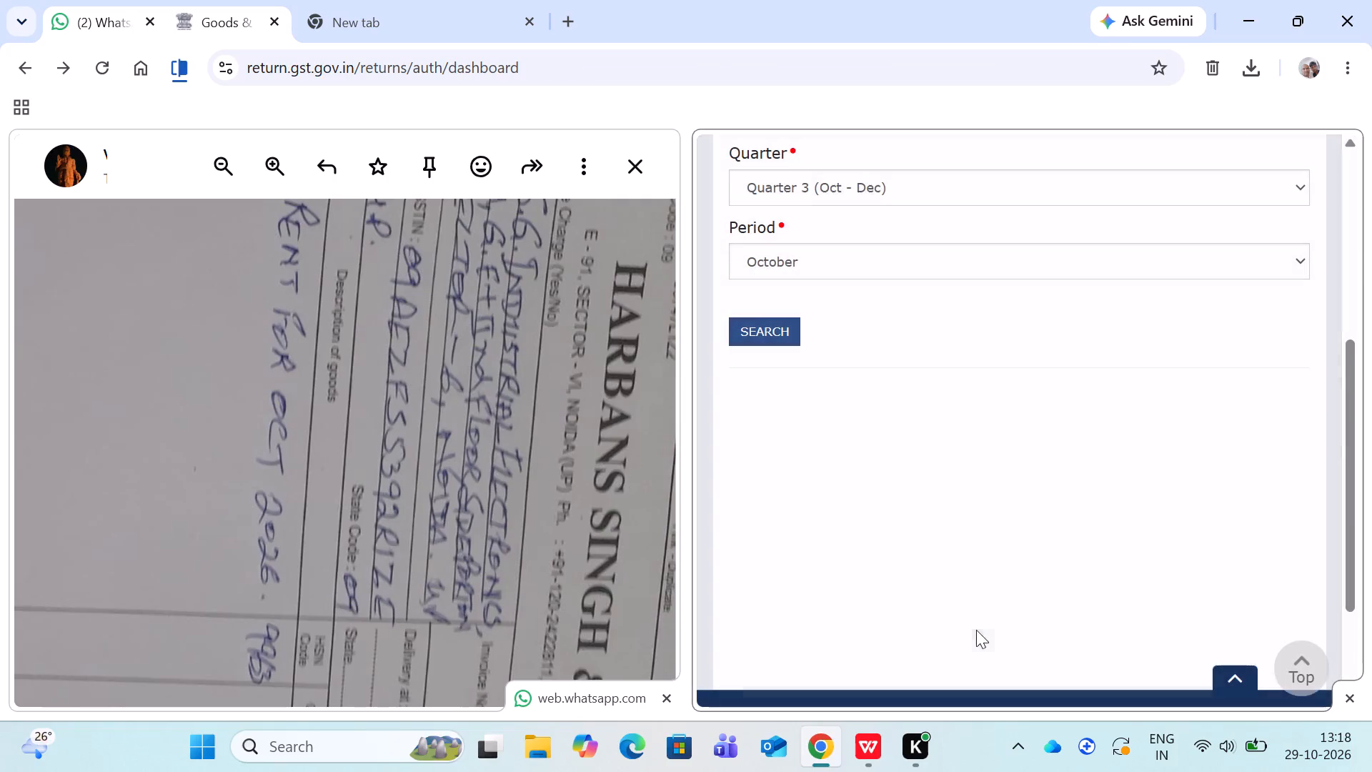
click(767, 338)
scroll(767, 338, down, 3)
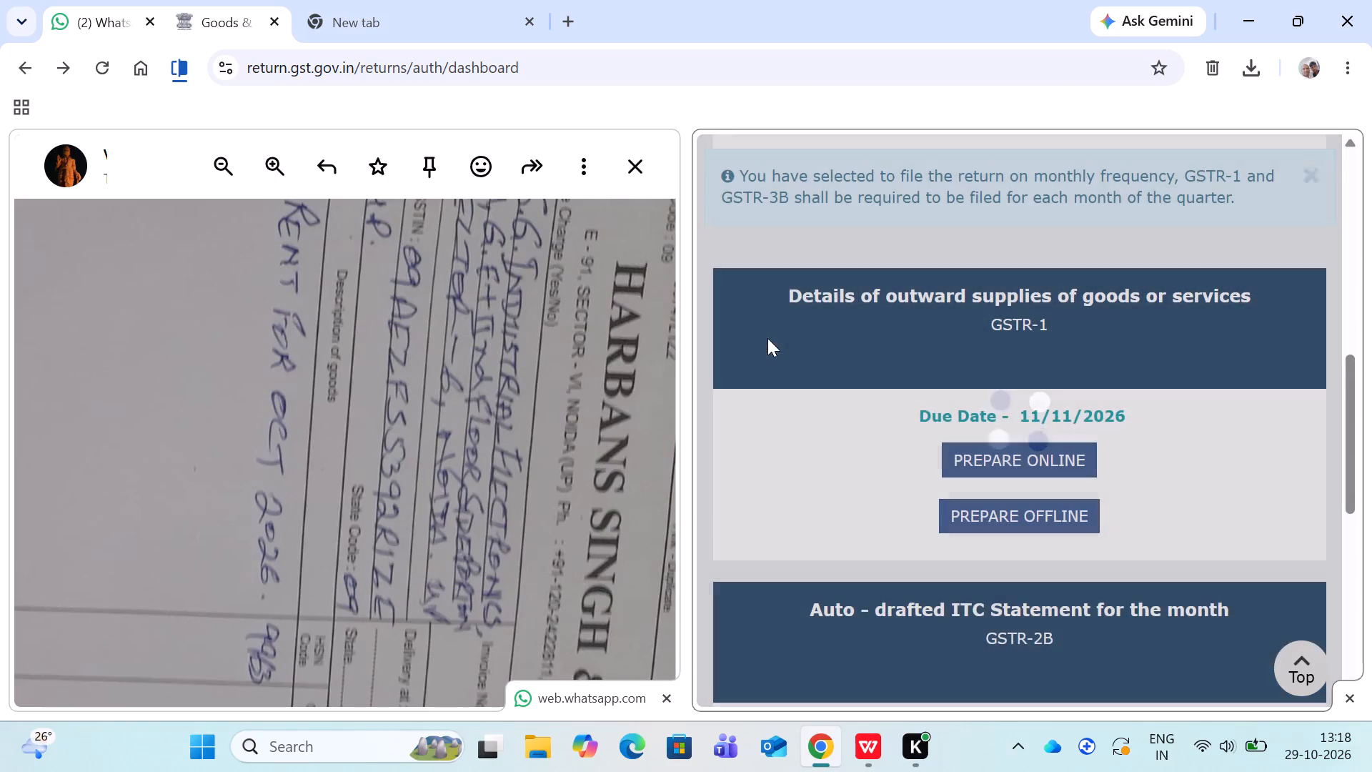
click(1022, 467)
Open the October B2B, SEZ, DE Invoices section and start a new invoice record.
scroll(1022, 467, down, 2)
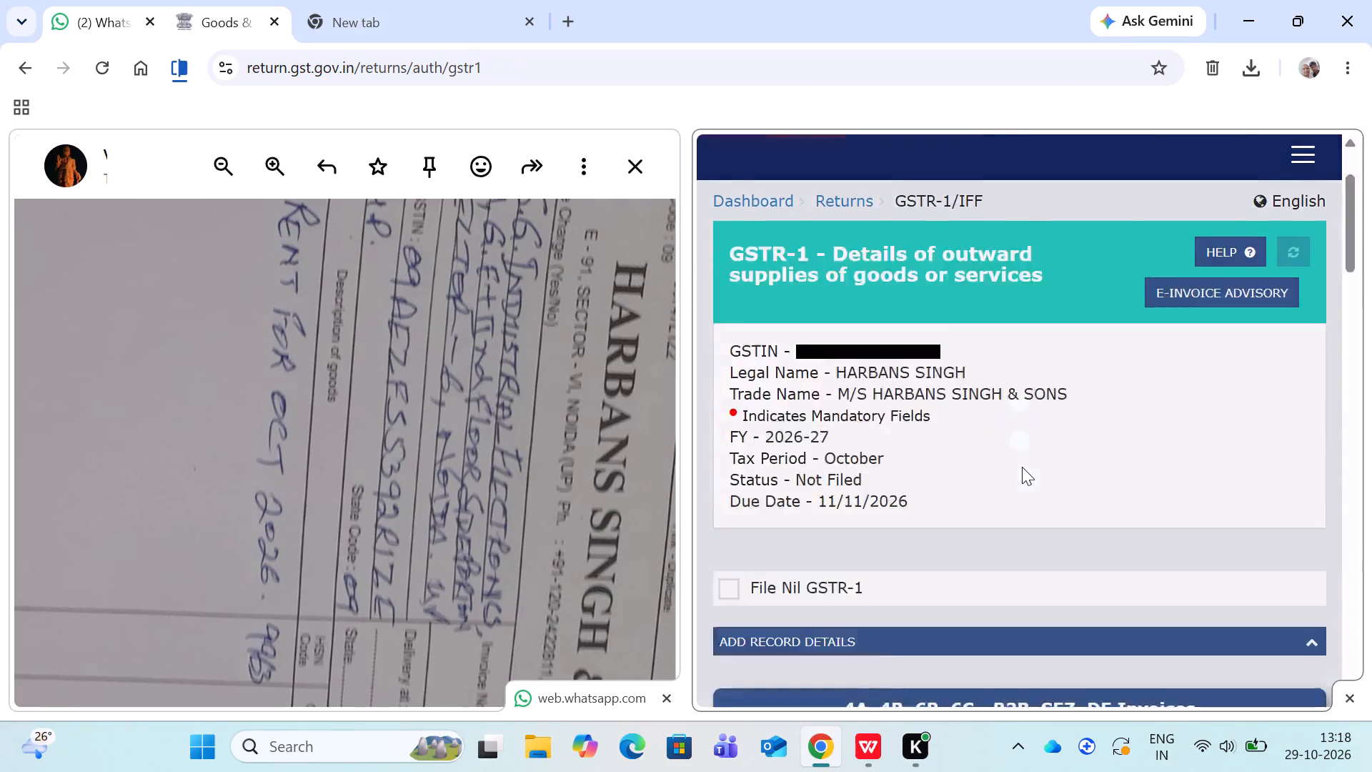
scroll(1022, 467, down, 2)
click(1021, 477)
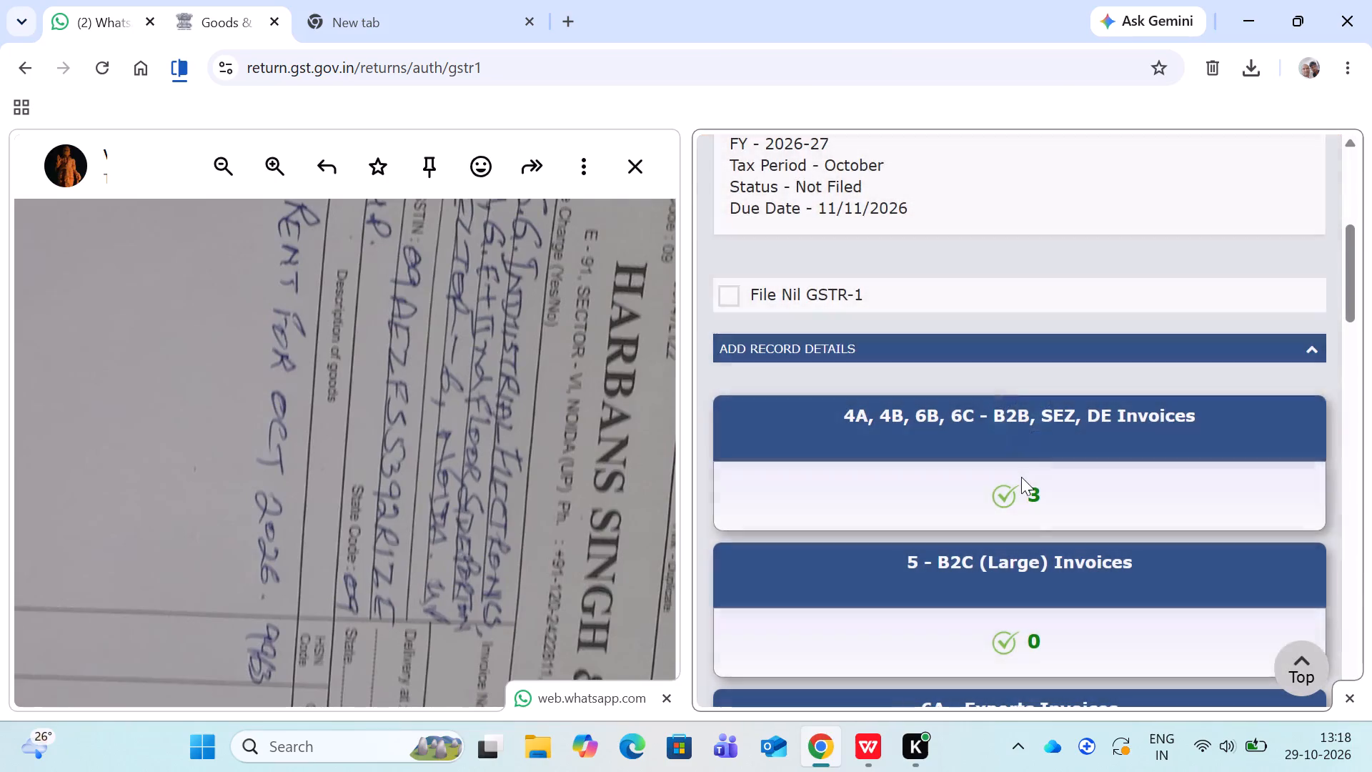
click(1021, 477)
click(1021, 477)
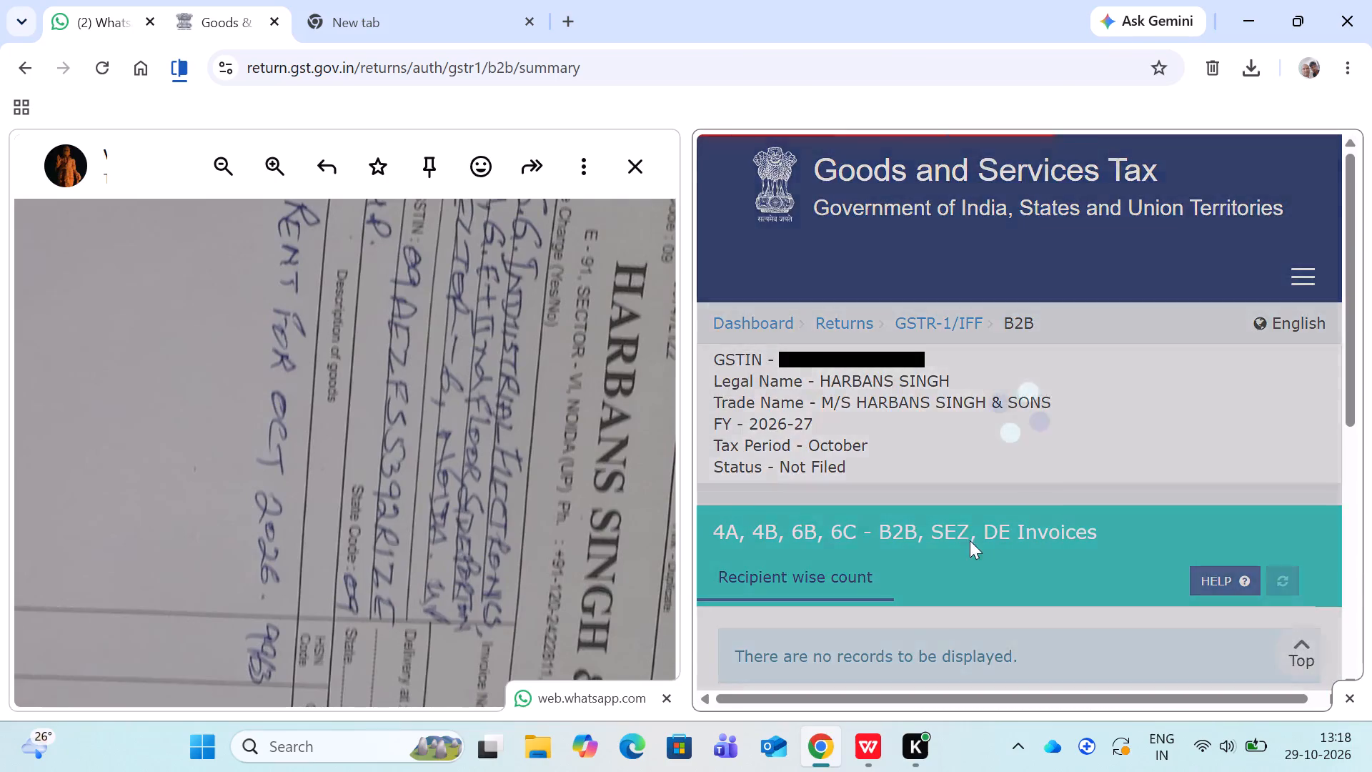
scroll(938, 570, down, 3)
click(739, 227)
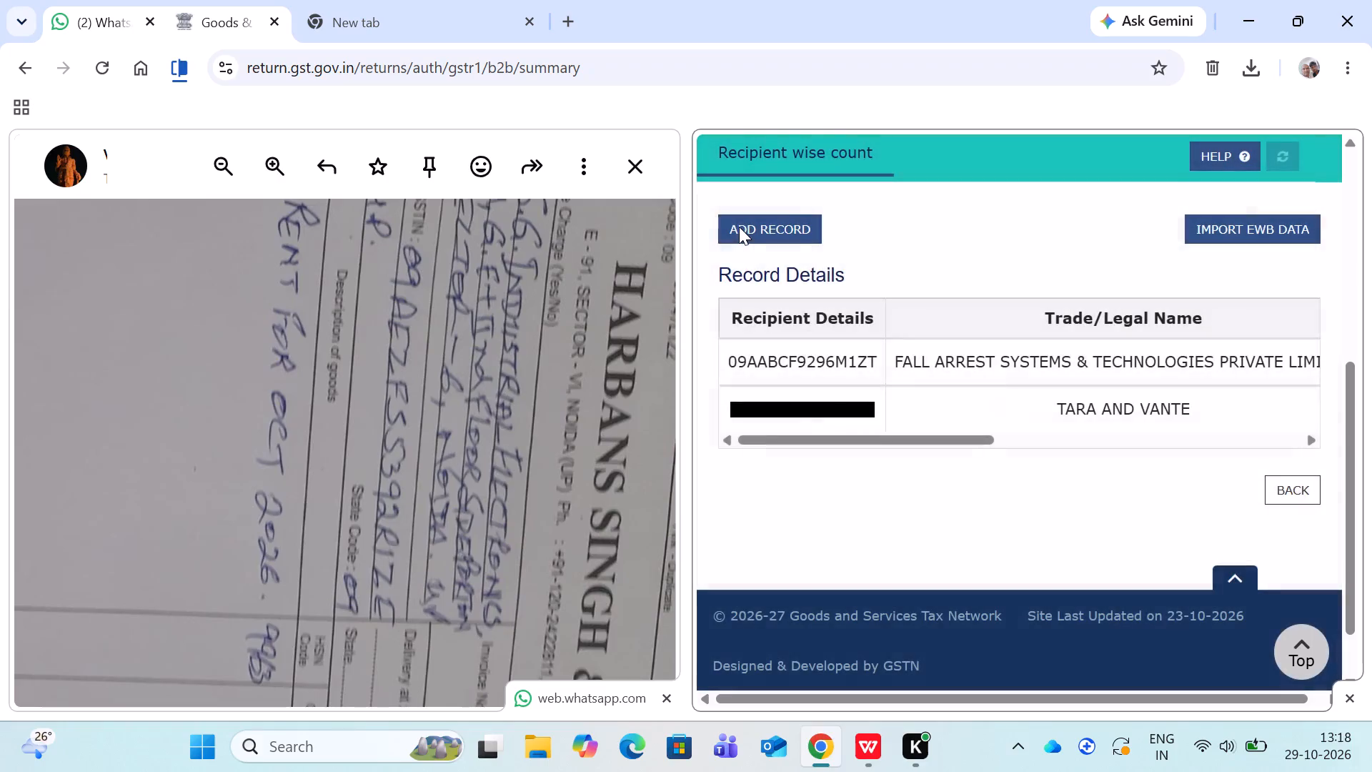
click(739, 227)
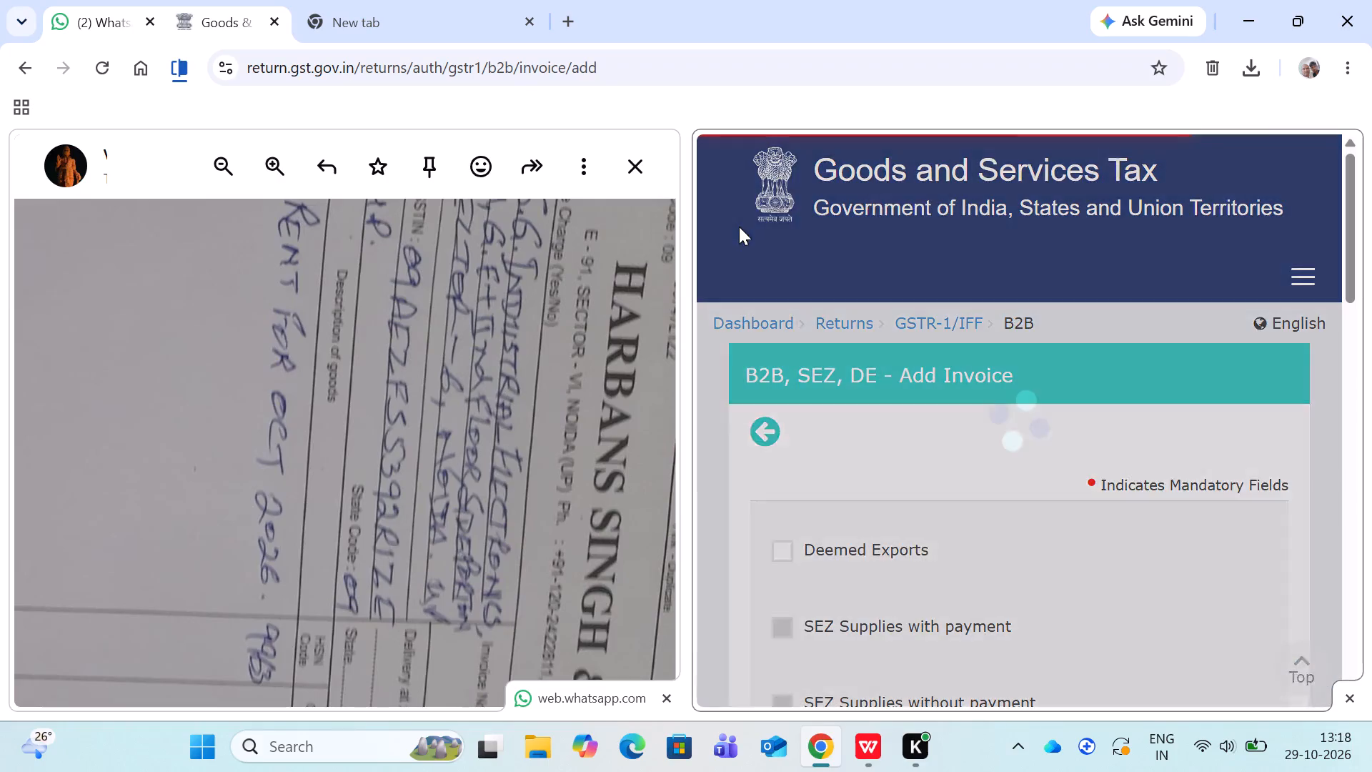
Paste the copied S.G. INDUSTRIAL ELECTRONICS GSTIN as the new invoice's recipient GSTIN/UIN.
scroll(945, 494, down, 4)
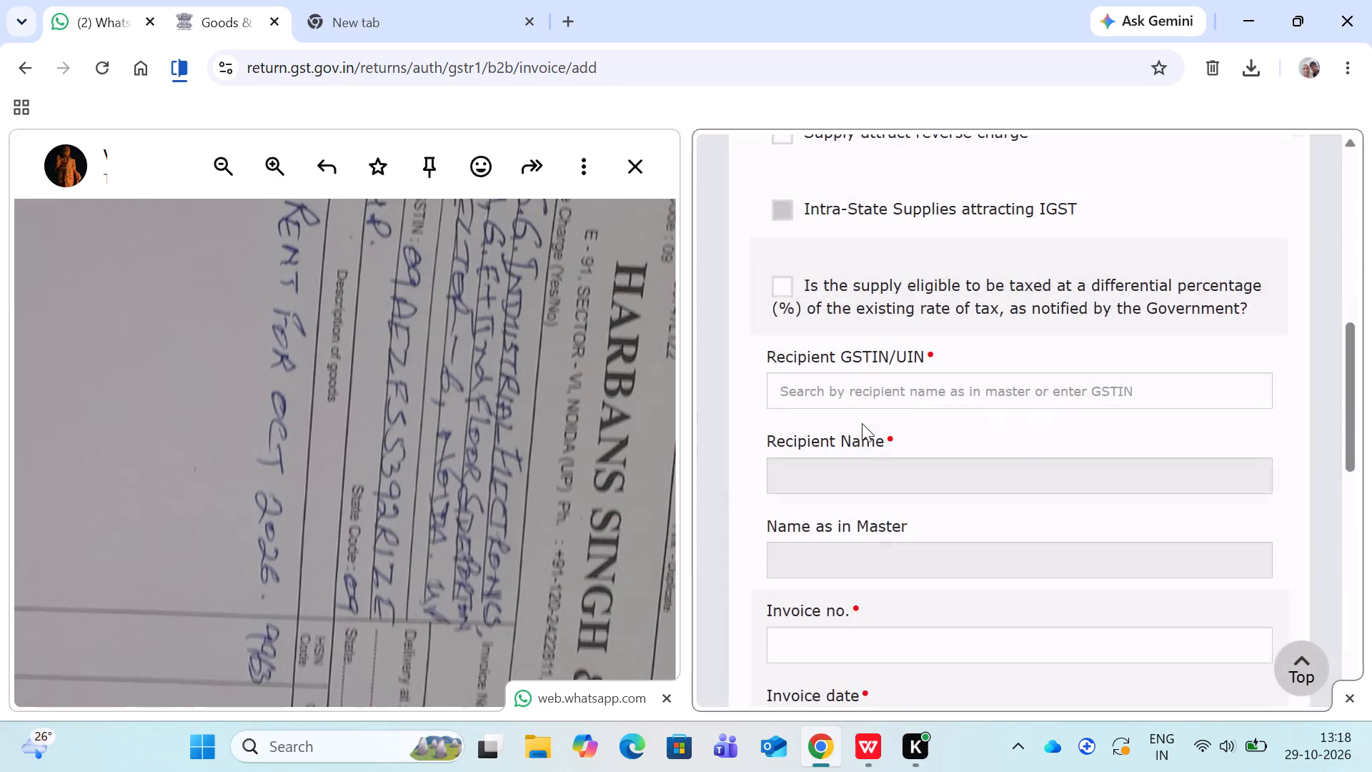
click(826, 388)
click(826, 388)
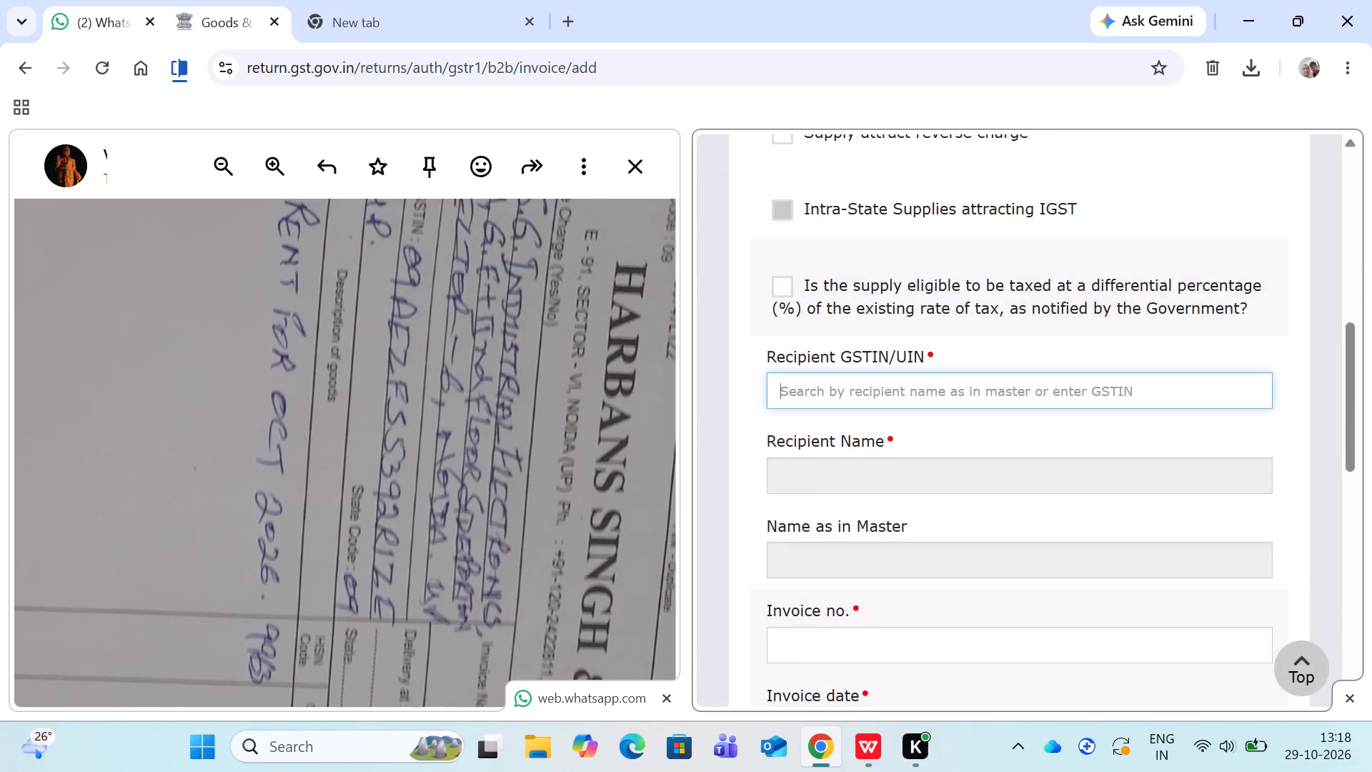
key(ctrl+v)
Start filling in the invoice number for the S.G. INDUSTRIAL ELECTRONICS invoice.
scroll(826, 388, down, 5)
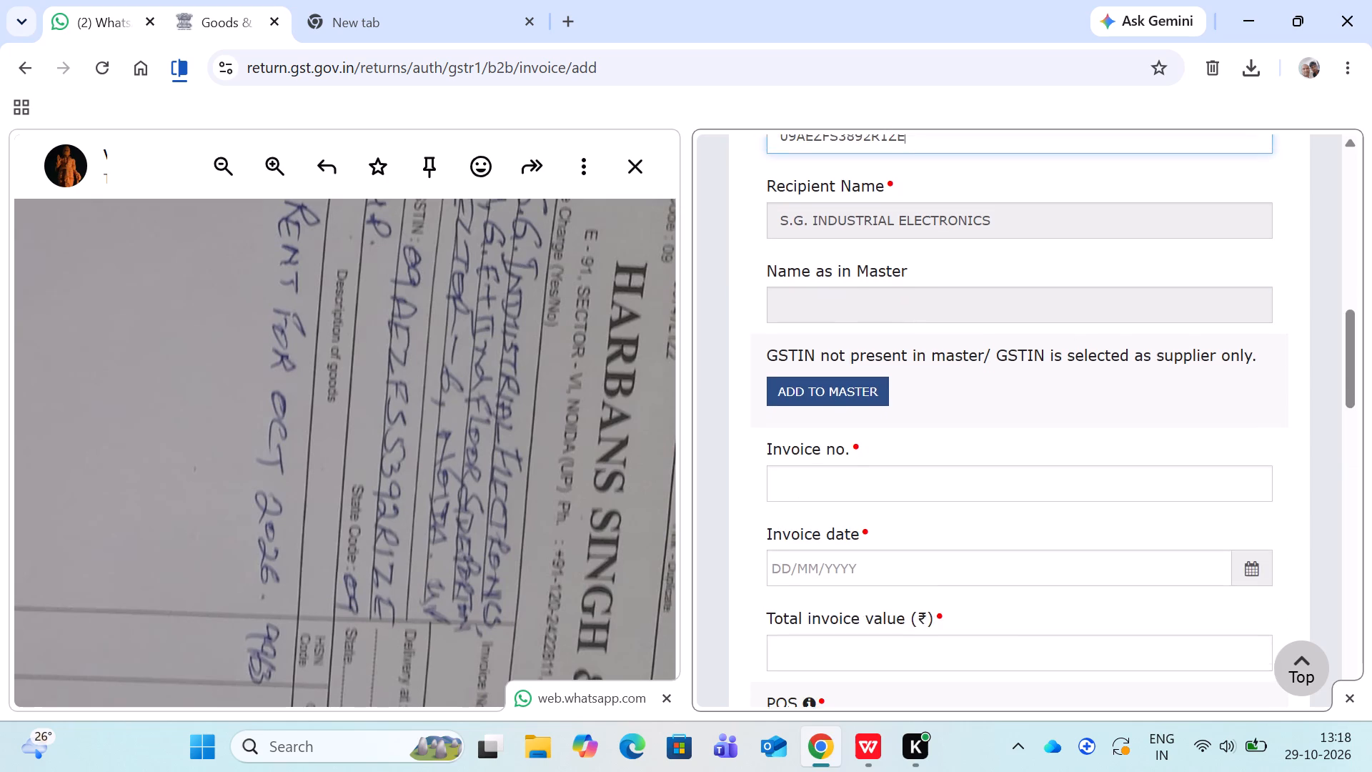
scroll(826, 388, down, 1)
scroll(826, 388, up, 3)
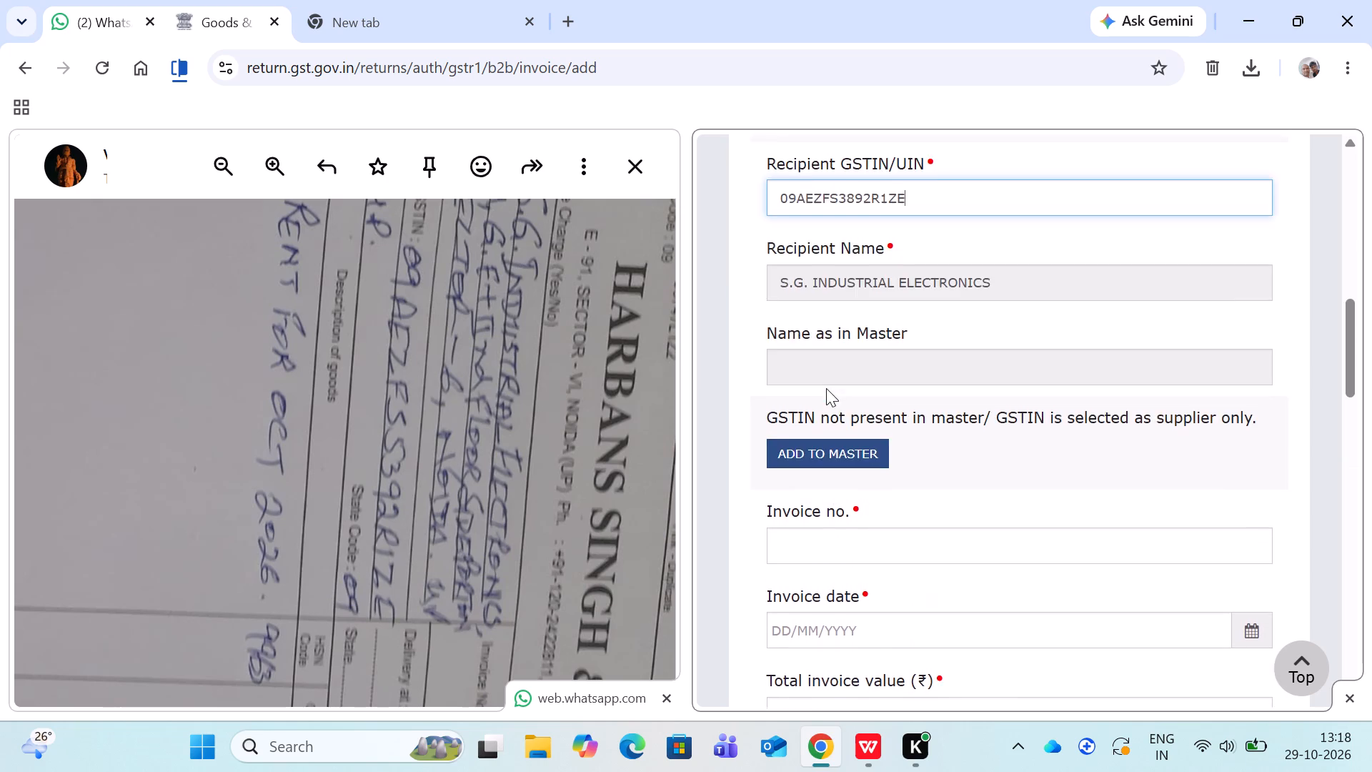
scroll(826, 388, up, 1)
scroll(826, 388, down, 4)
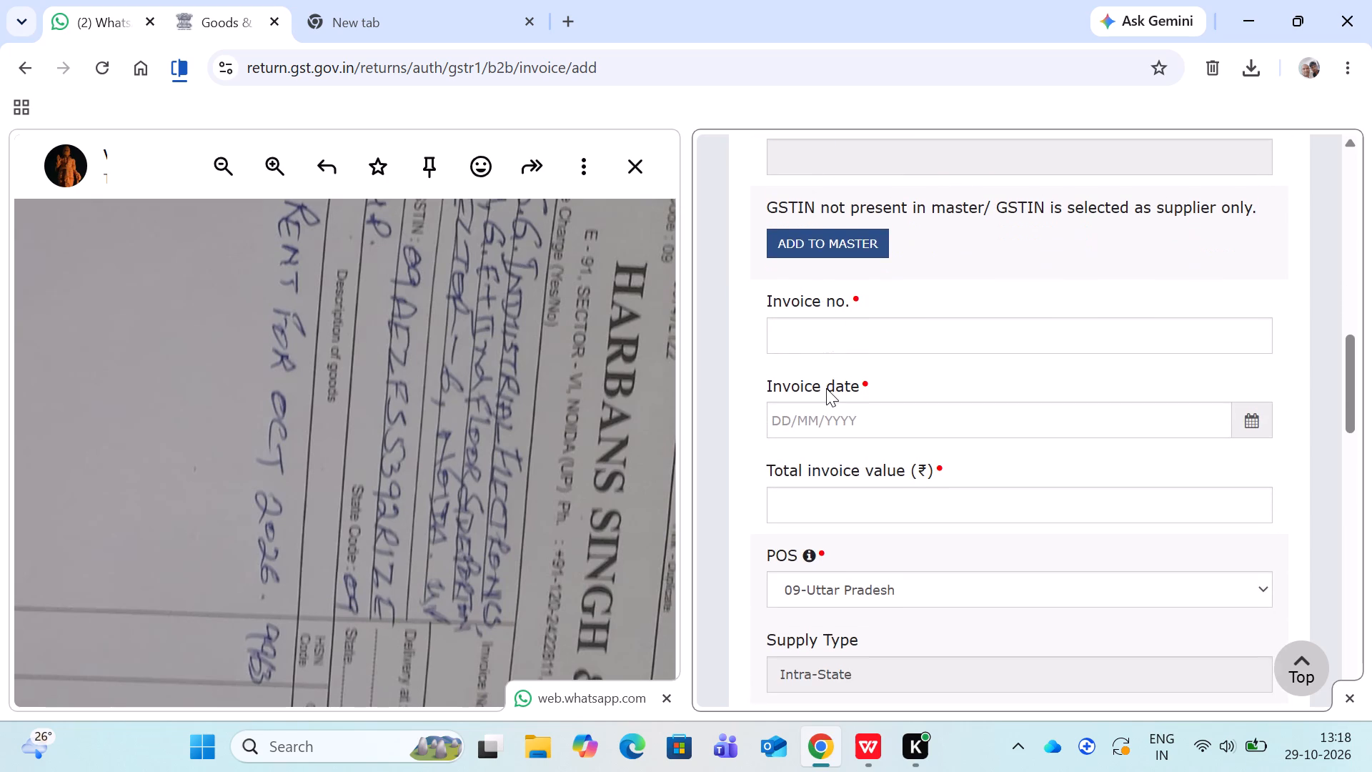
click(837, 324)
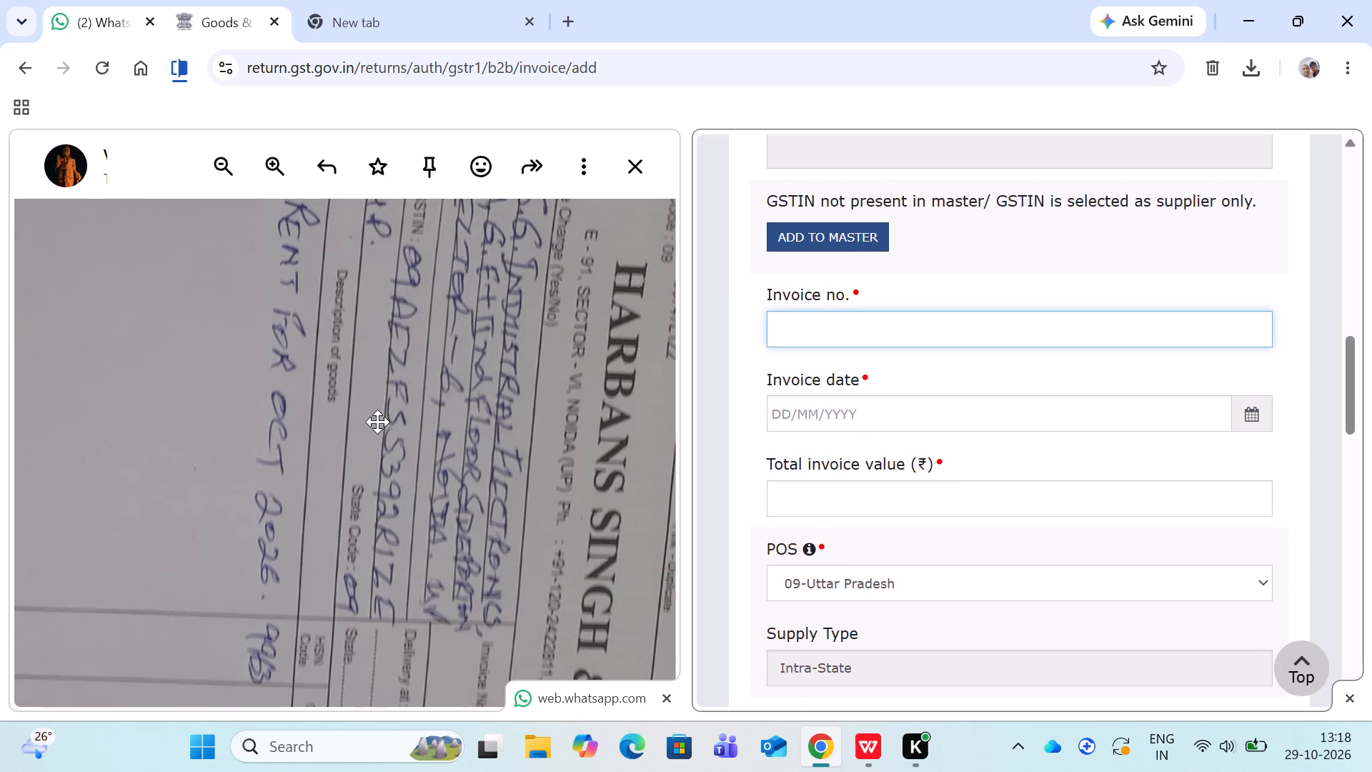
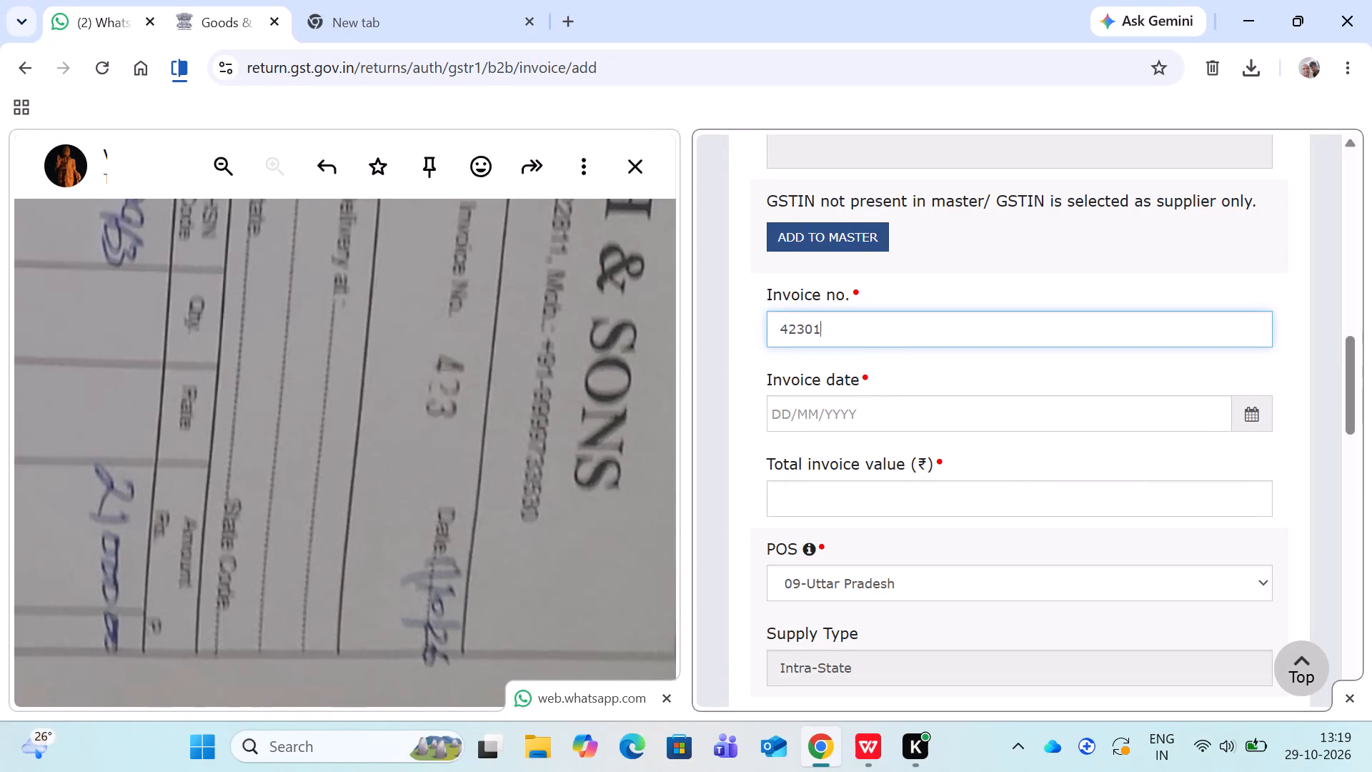
Set the S.G. INDUSTRIAL ELECTRONICS invoice number to 423, removing the date digits entered after it.
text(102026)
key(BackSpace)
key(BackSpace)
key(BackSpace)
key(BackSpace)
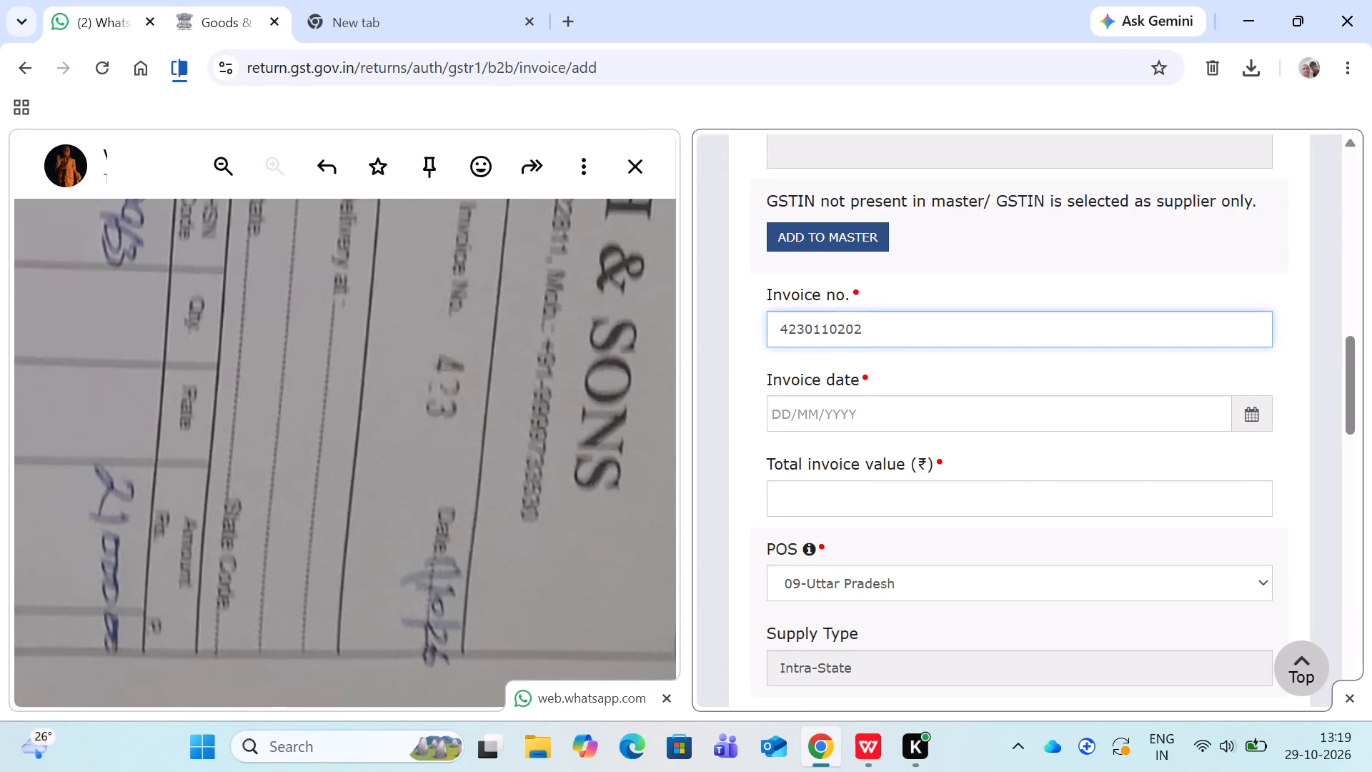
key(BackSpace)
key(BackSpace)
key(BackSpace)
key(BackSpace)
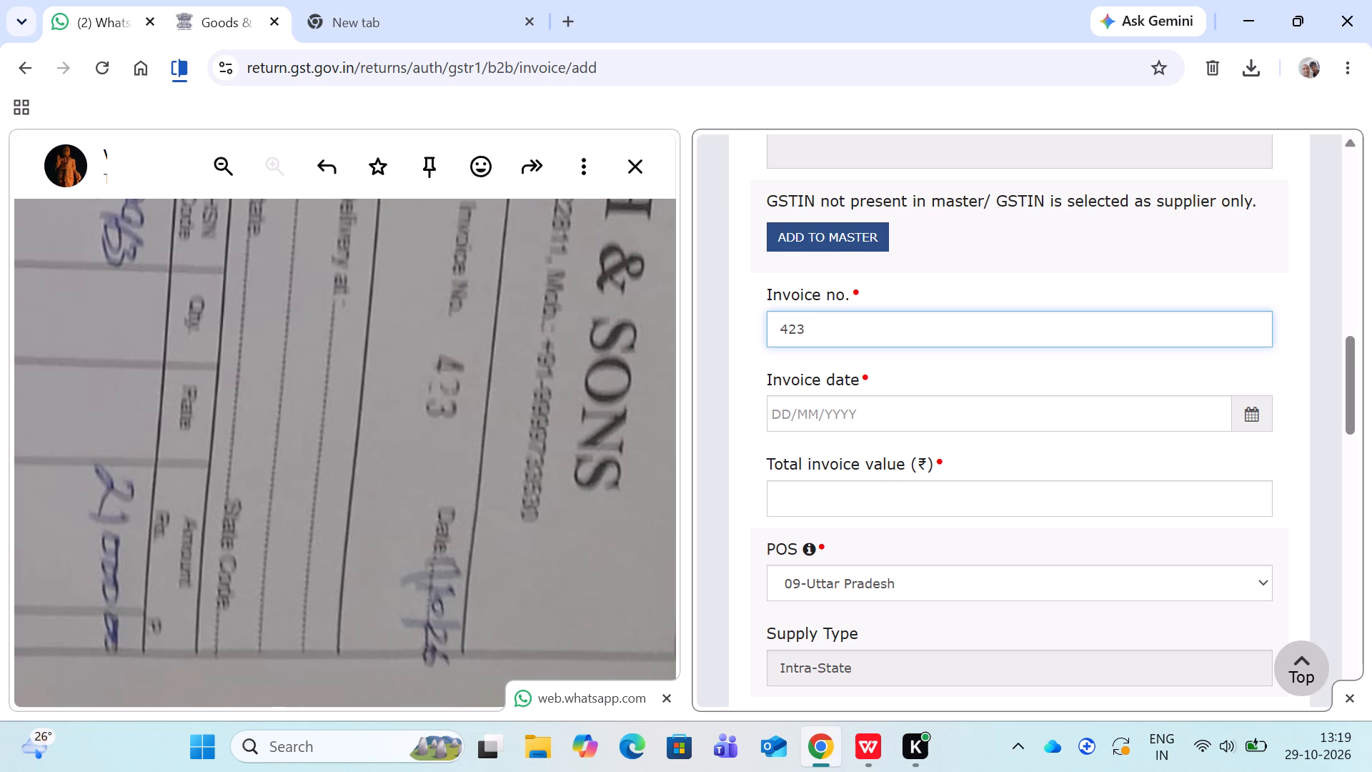
Enter 01/10/2026 as the invoice date of invoice 423.
click(855, 412)
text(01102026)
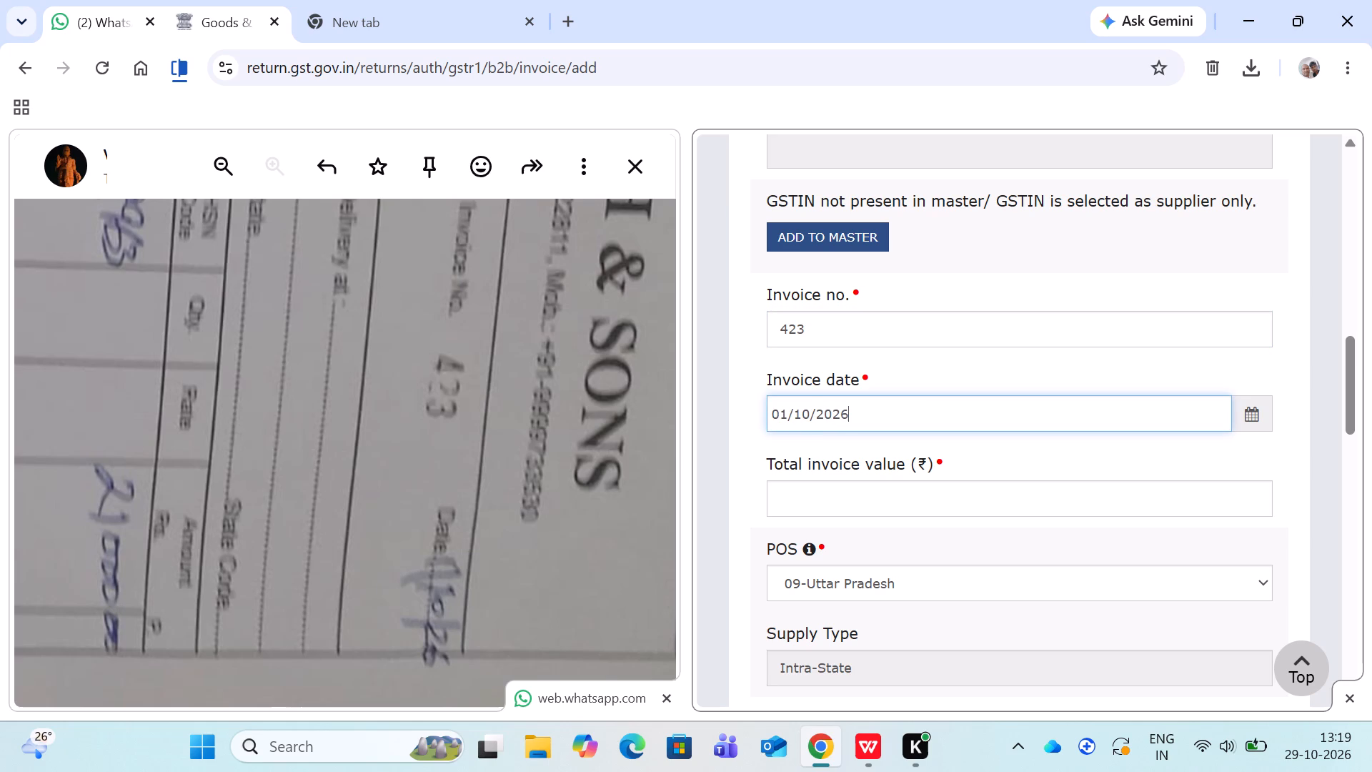
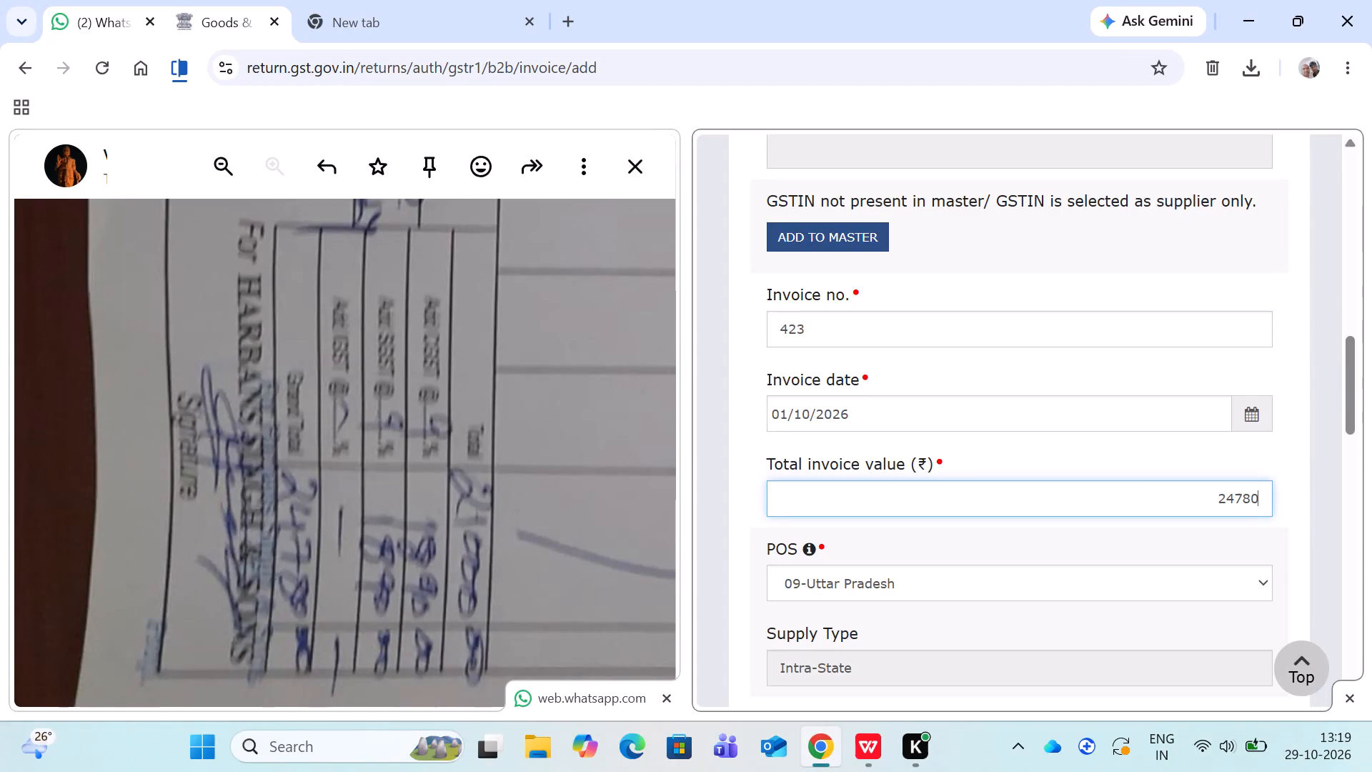
Open the taxable value at the 18% rate for entry in S.G. INDUSTRIAL ELECTRONICS' invoice 423.
scroll(881, 480, down, 7)
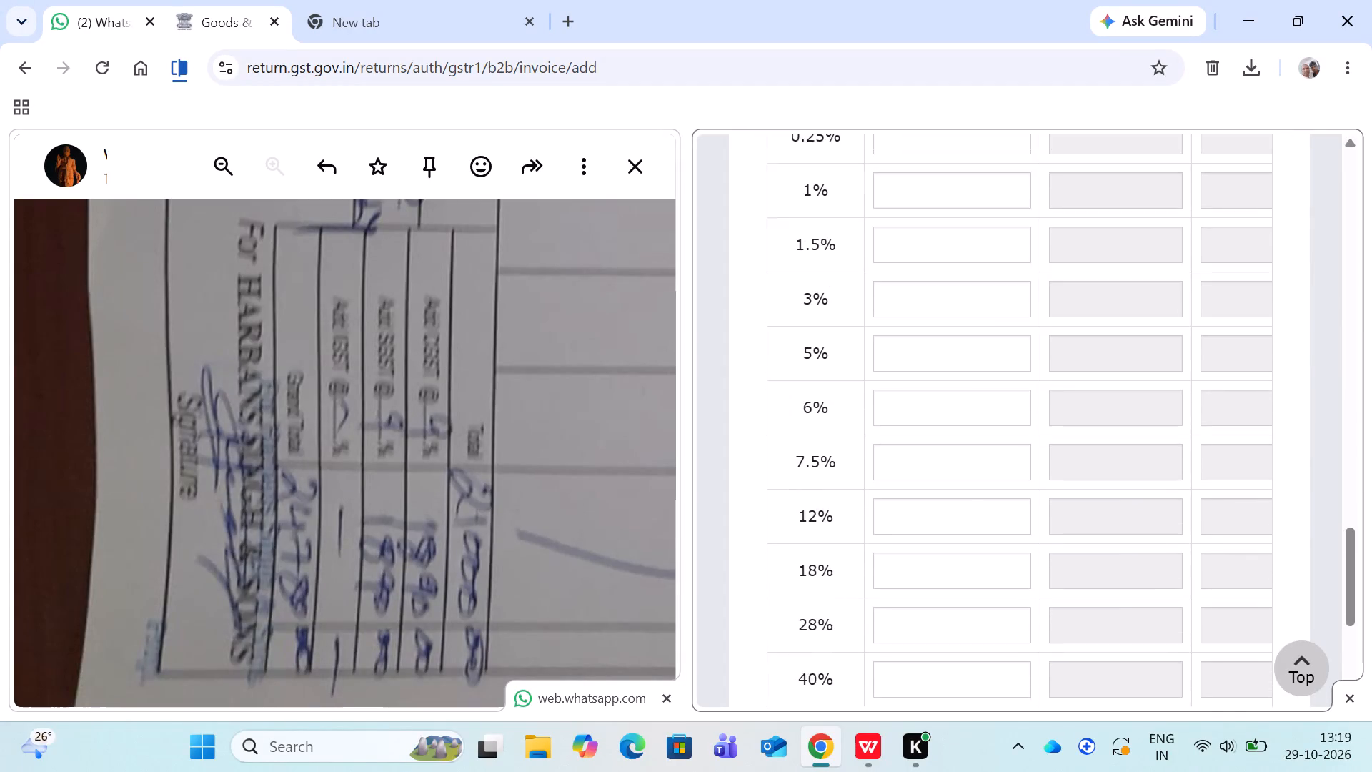
scroll(881, 480, down, 3)
click(950, 418)
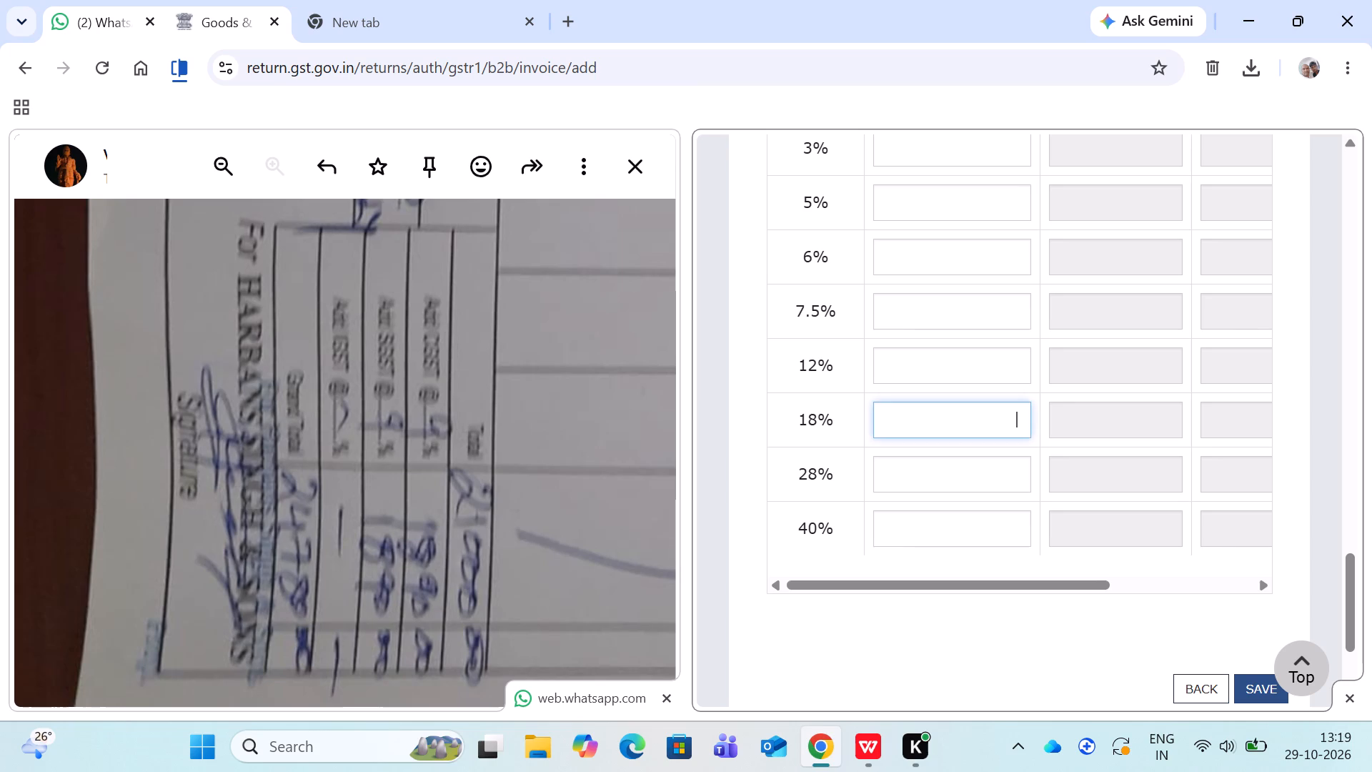
Enter a taxable value of 21000 at the 18% rate for invoice 423 and save the invoice.
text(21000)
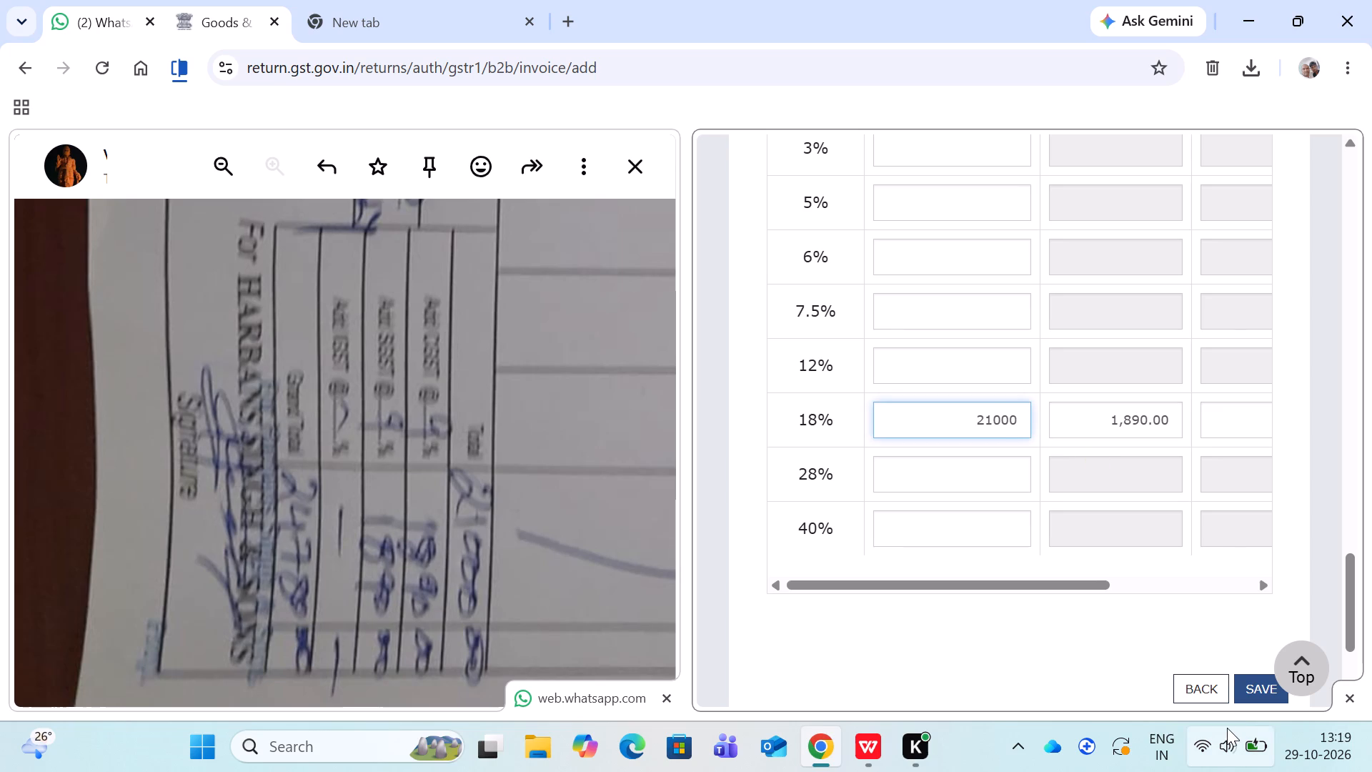
click(1273, 691)
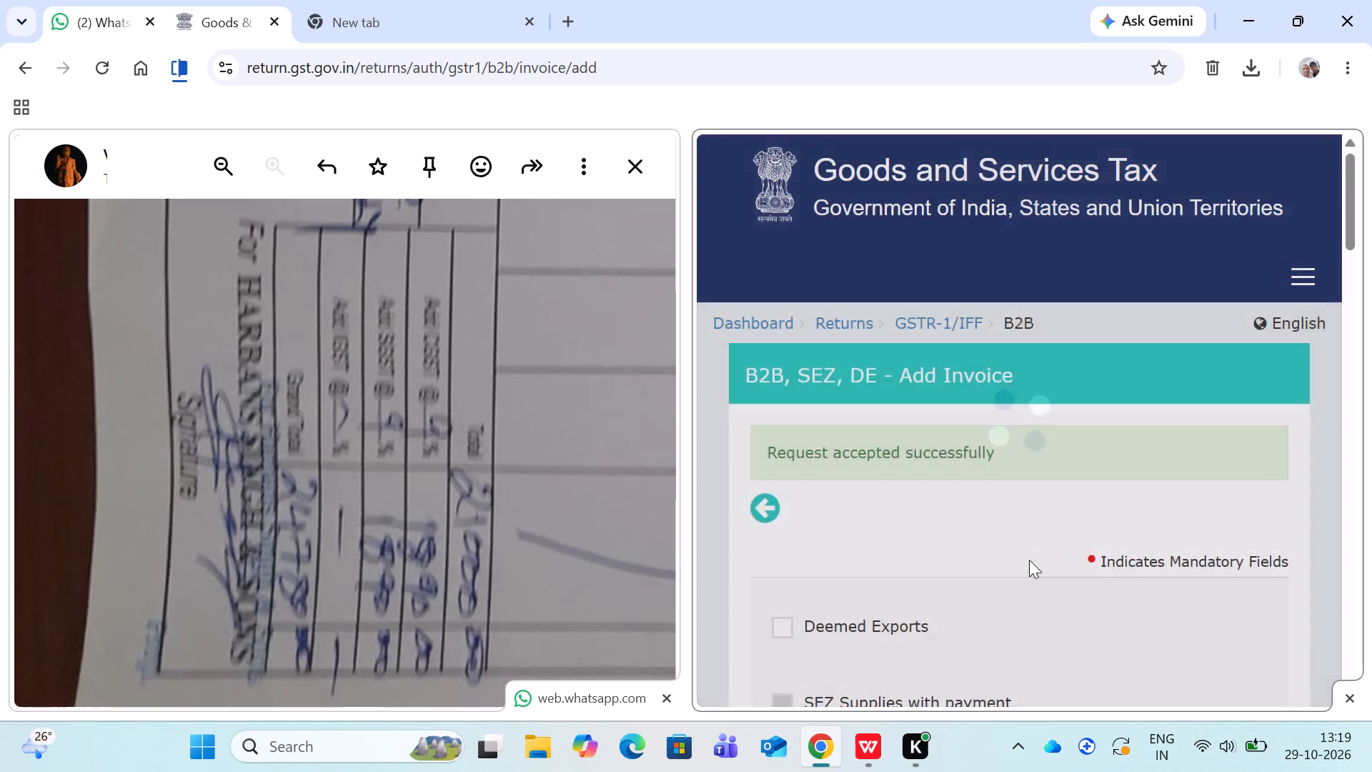
Go back from the B2B invoice form to the GSTR-1 record sections and open section 13 - Documents Issued.
scroll(1029, 560, down, 12)
scroll(893, 202, down, 5)
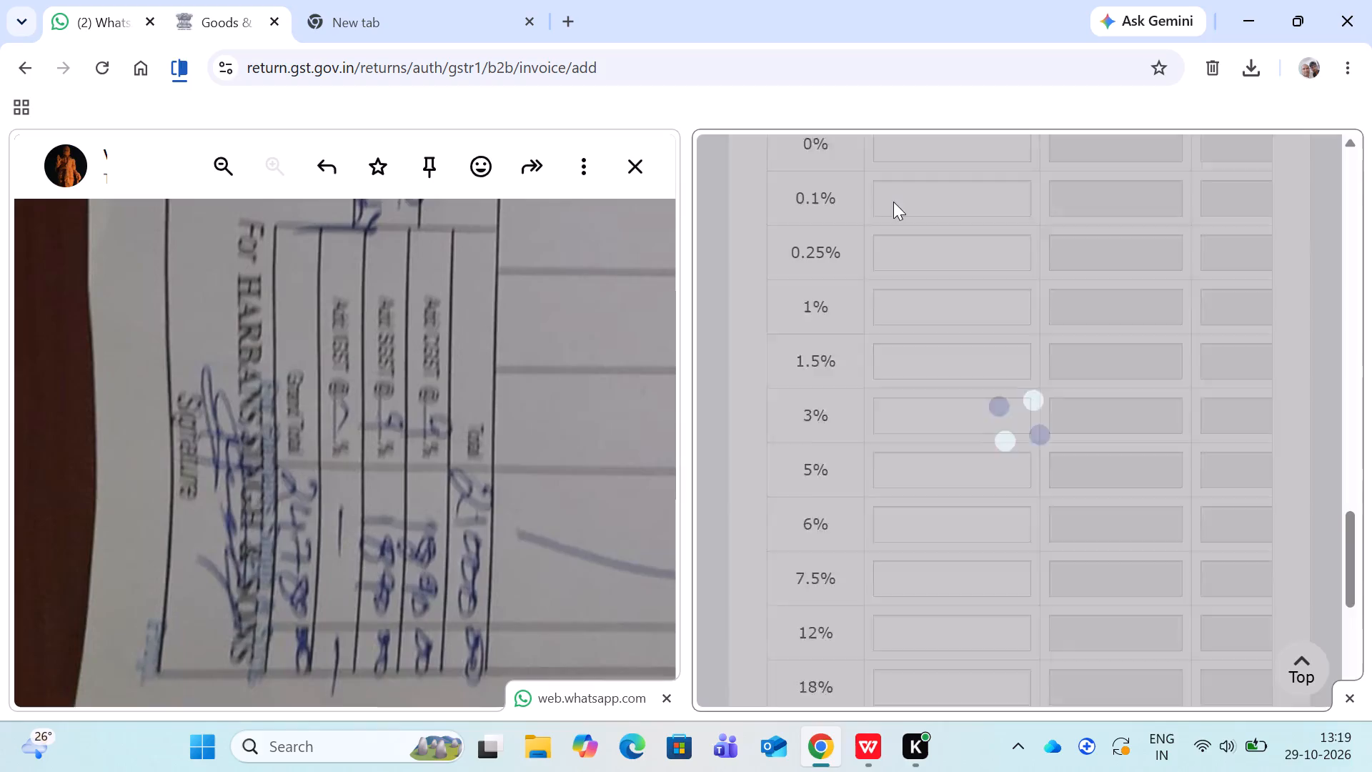
scroll(1022, 419, down, 4)
scroll(1177, 475, right, 13)
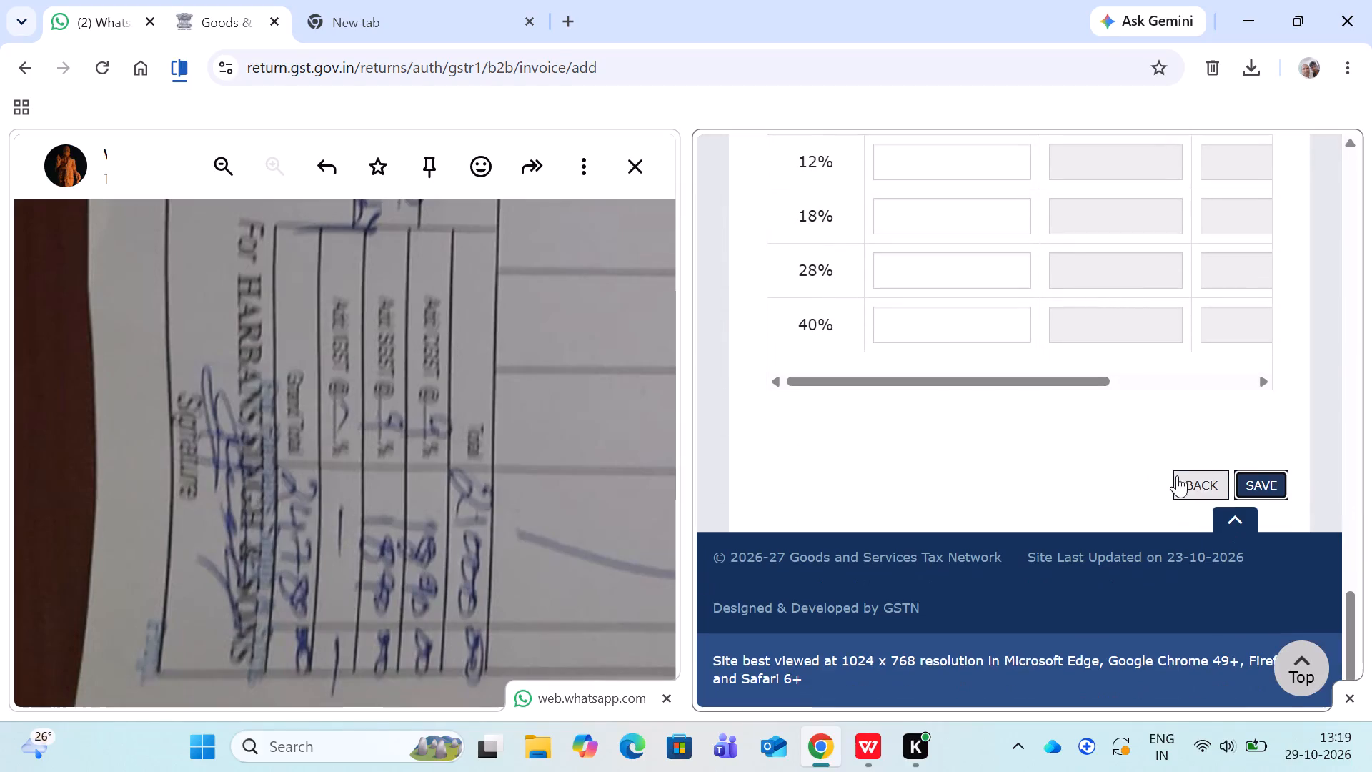
scroll(1177, 475, right, 9)
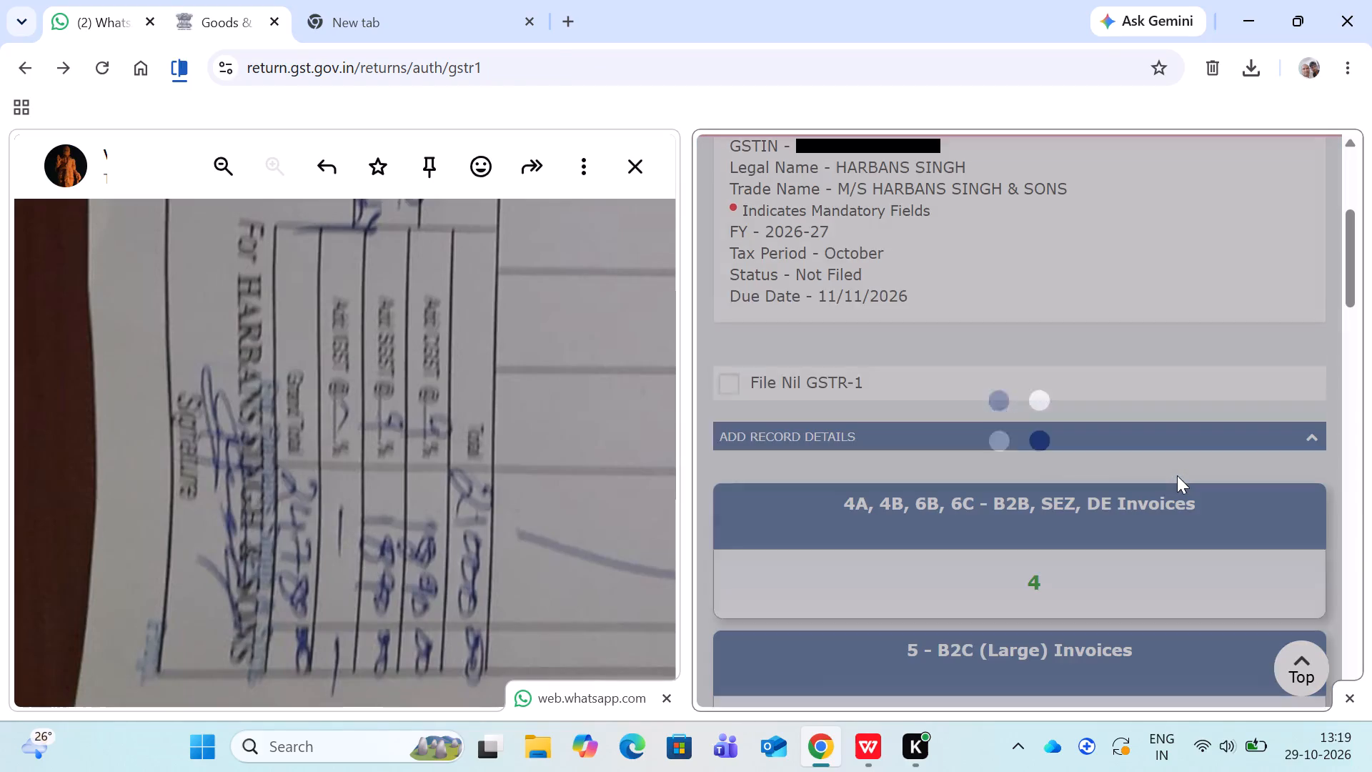
scroll(1177, 475, down, 7)
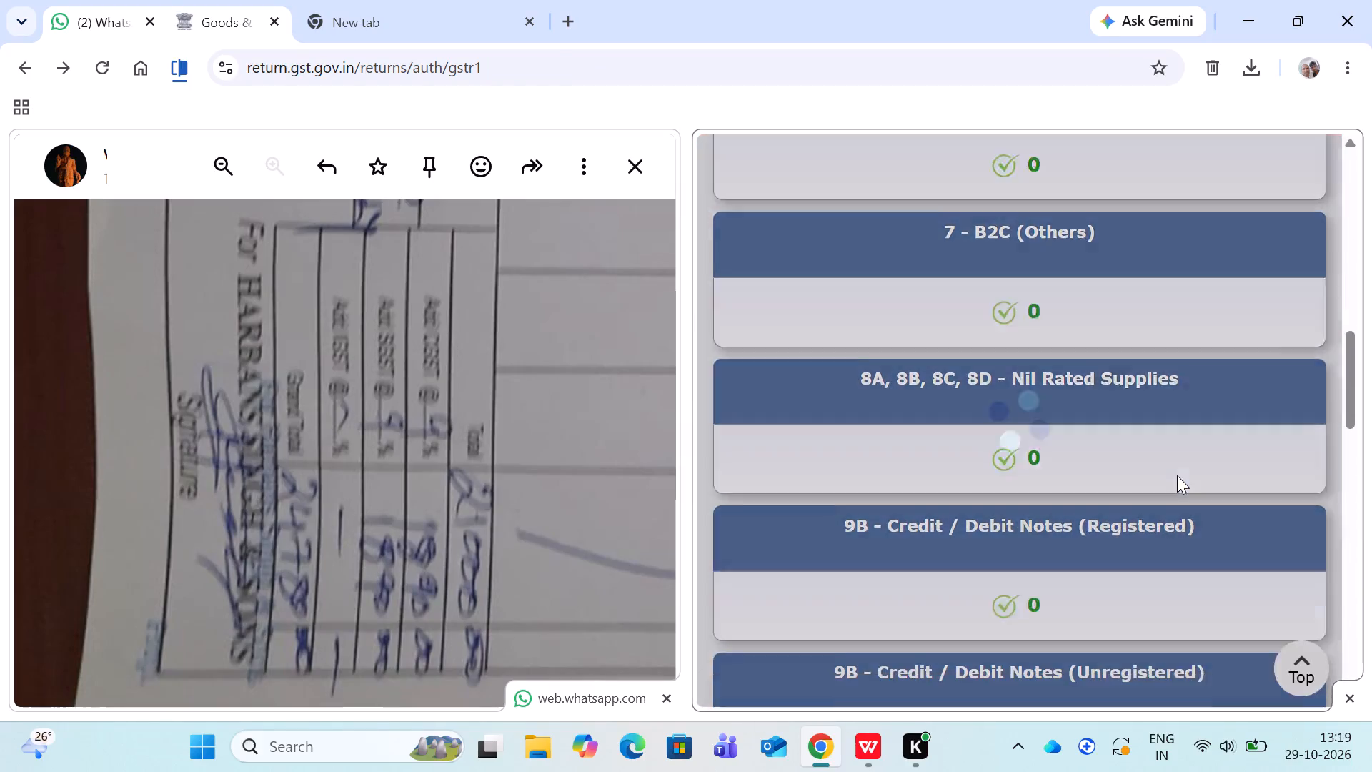
scroll(1177, 475, down, 6)
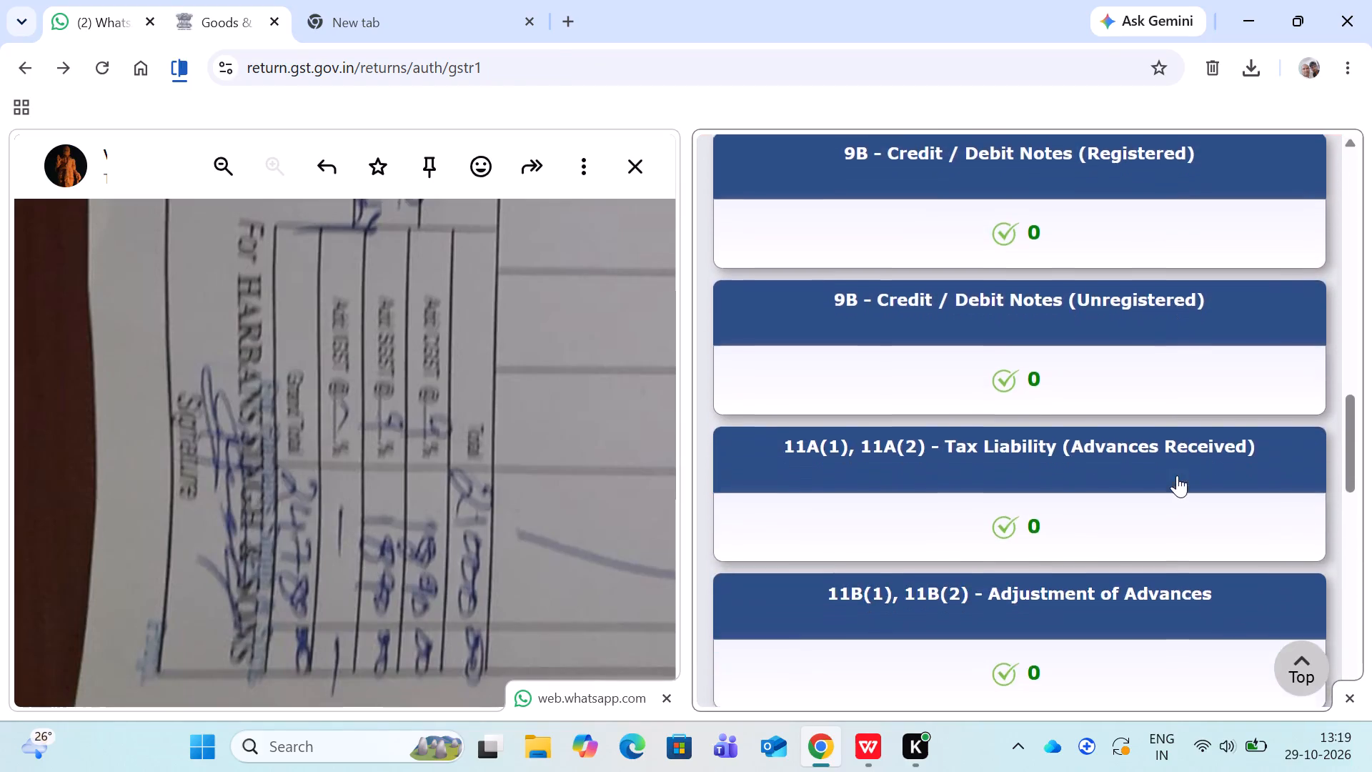
scroll(1177, 475, down, 5)
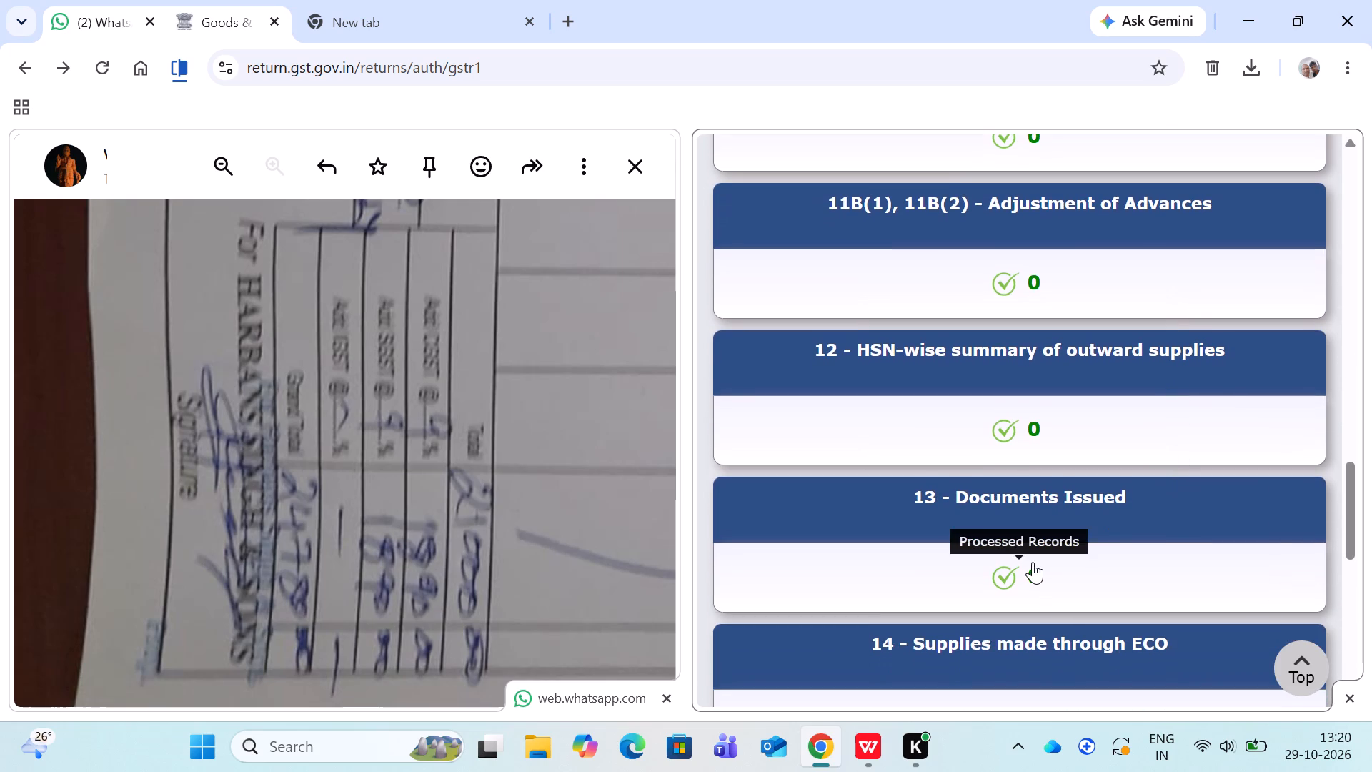
click(1033, 562)
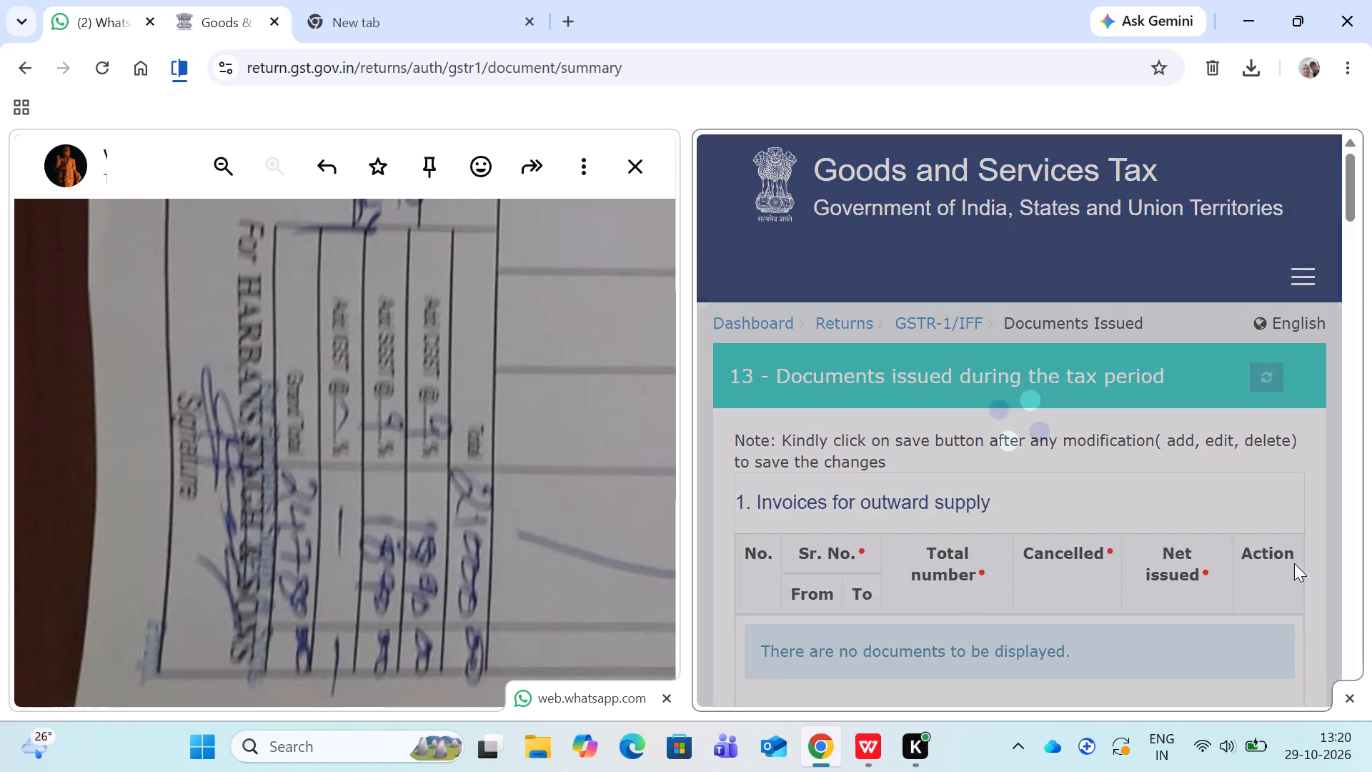
Add a document entry under section 1, Invoices for outward supply.
scroll(895, 510, down, 3)
click(1211, 501)
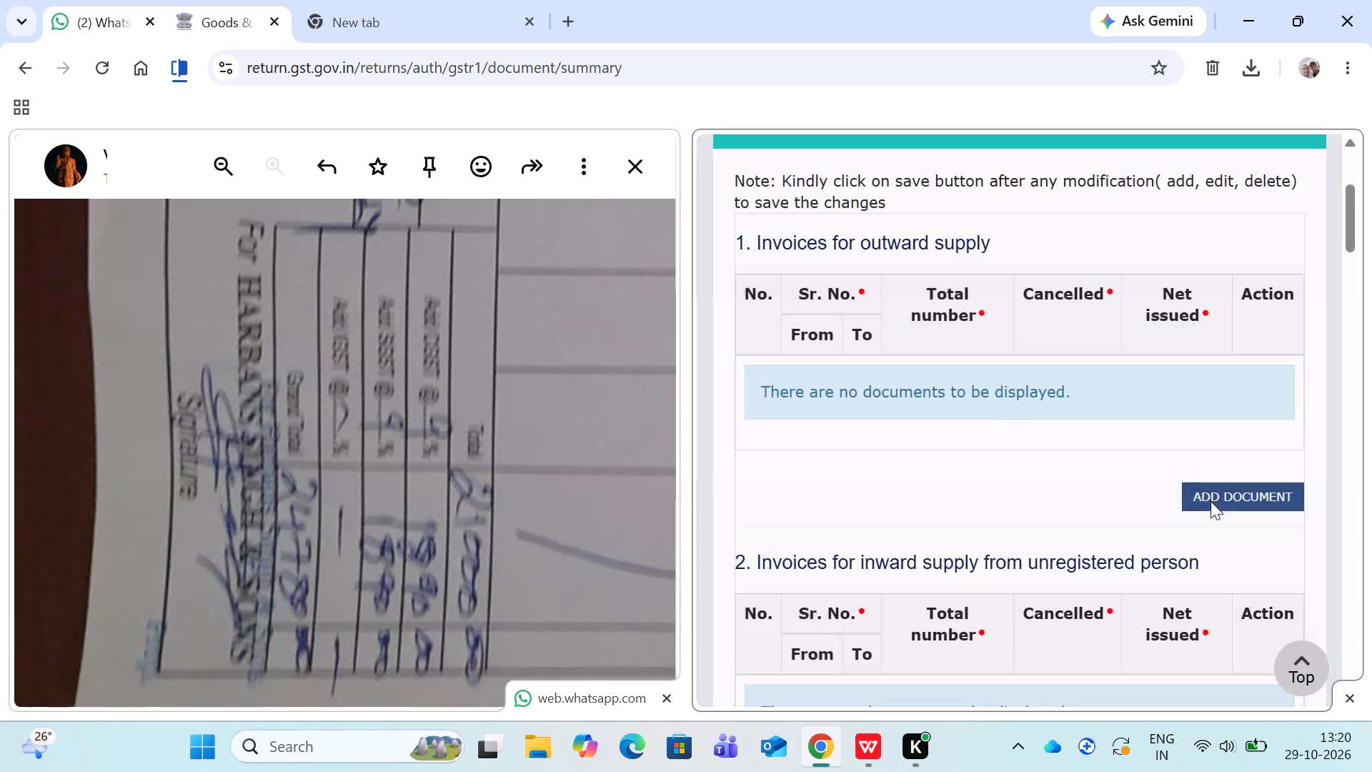
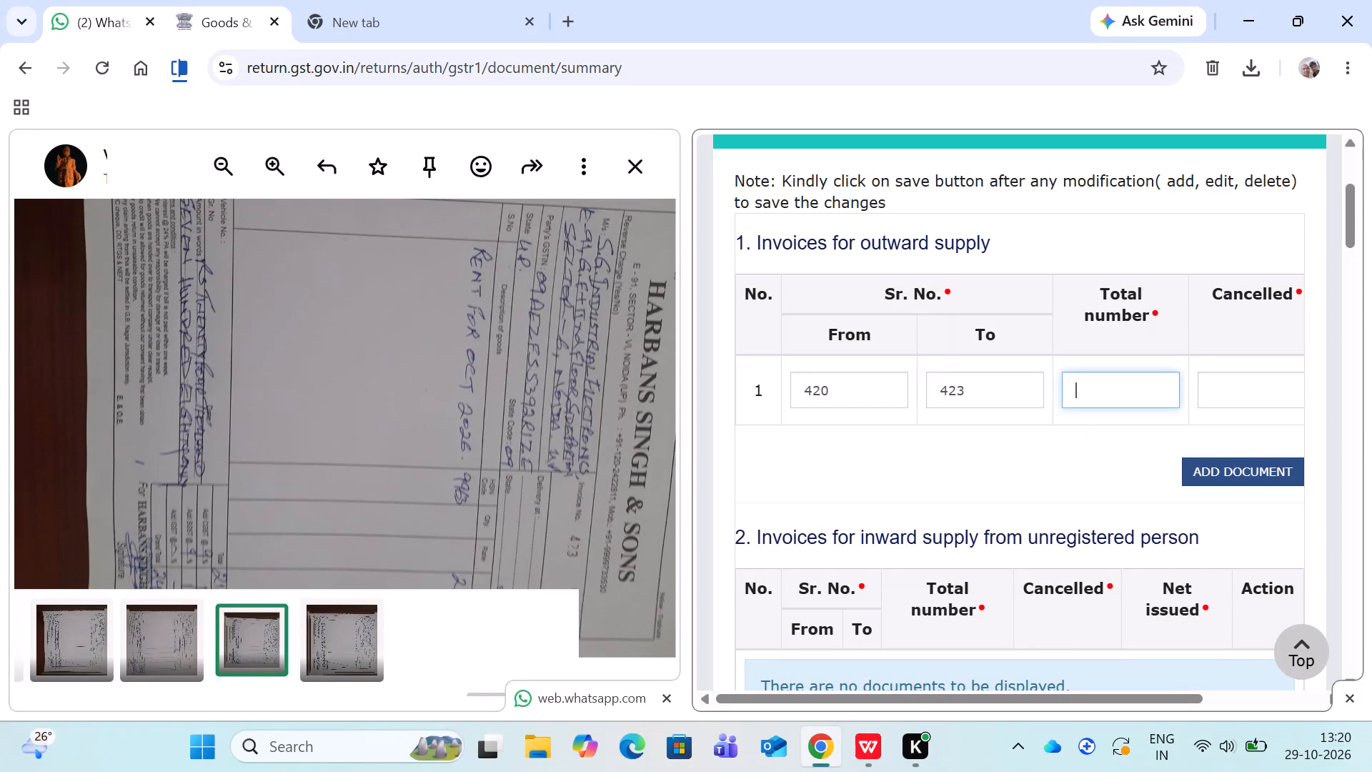
Enter total number 04 and cancelled 0 for the outward supply invoices 420 to 423, and save the document details.
scroll(1139, 385, left, 3)
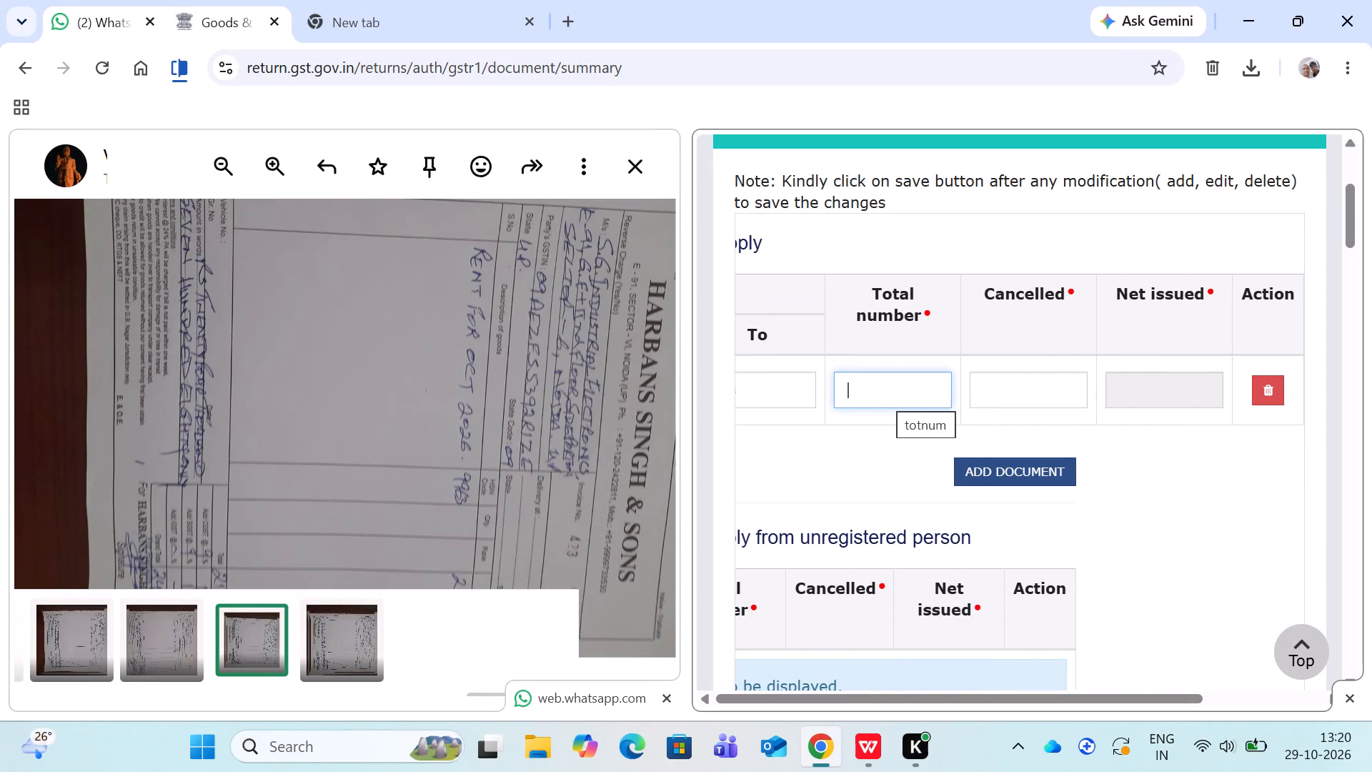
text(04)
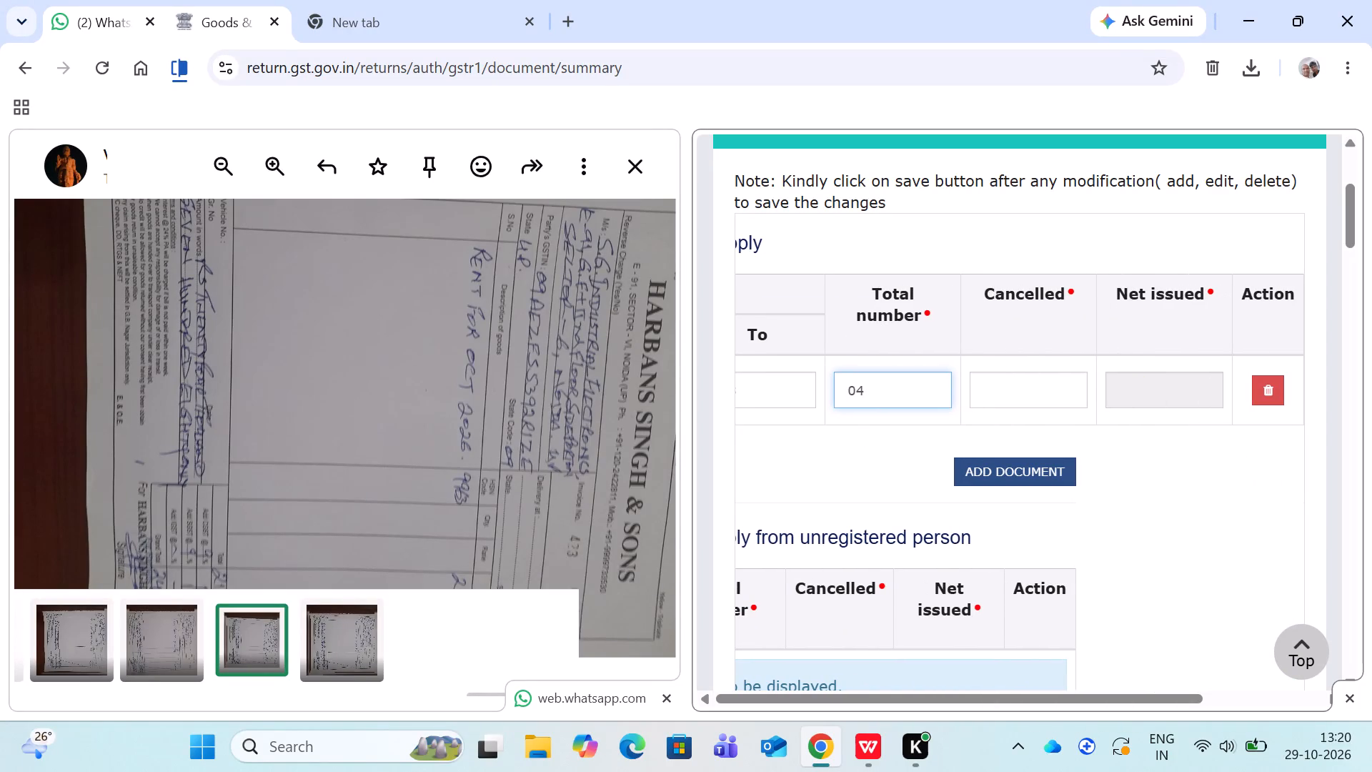
click(981, 387)
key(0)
scroll(990, 420, down, 5)
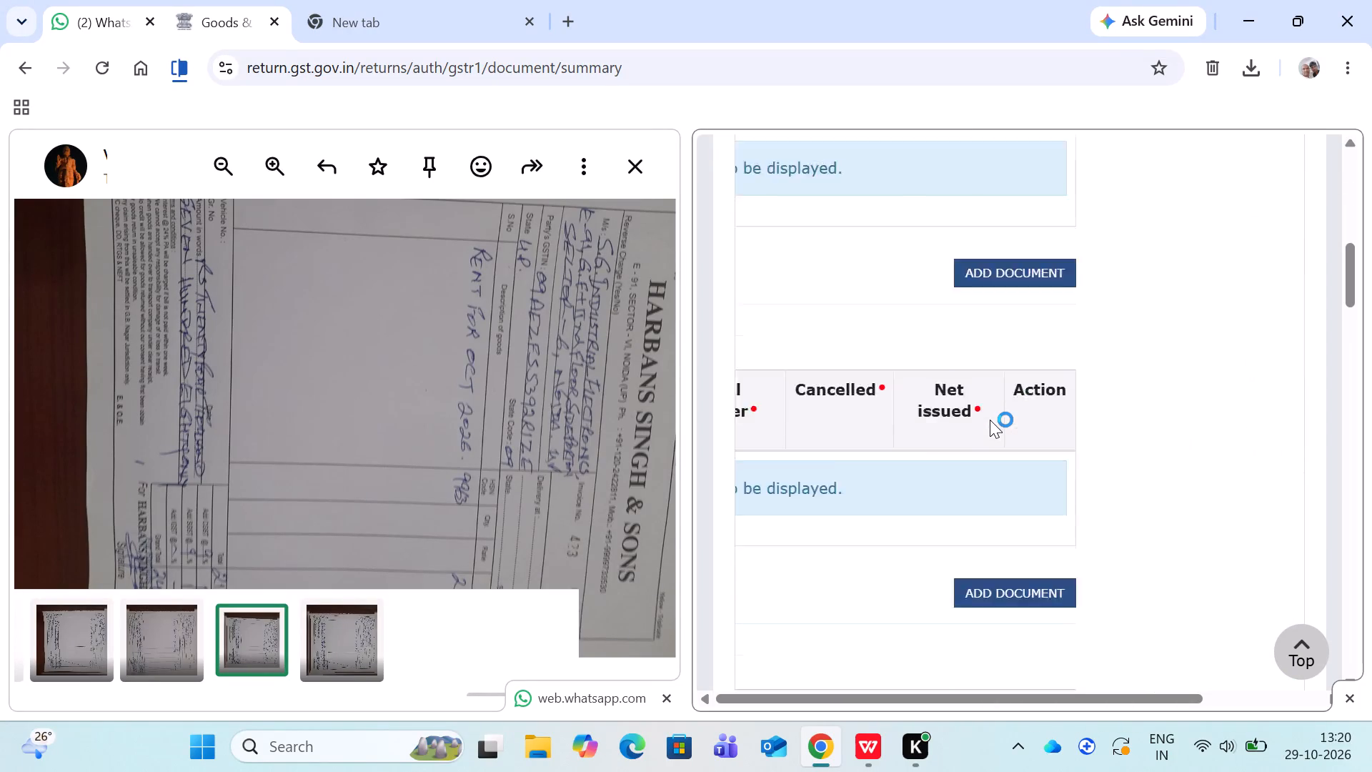
scroll(990, 420, down, 16)
key(Return)
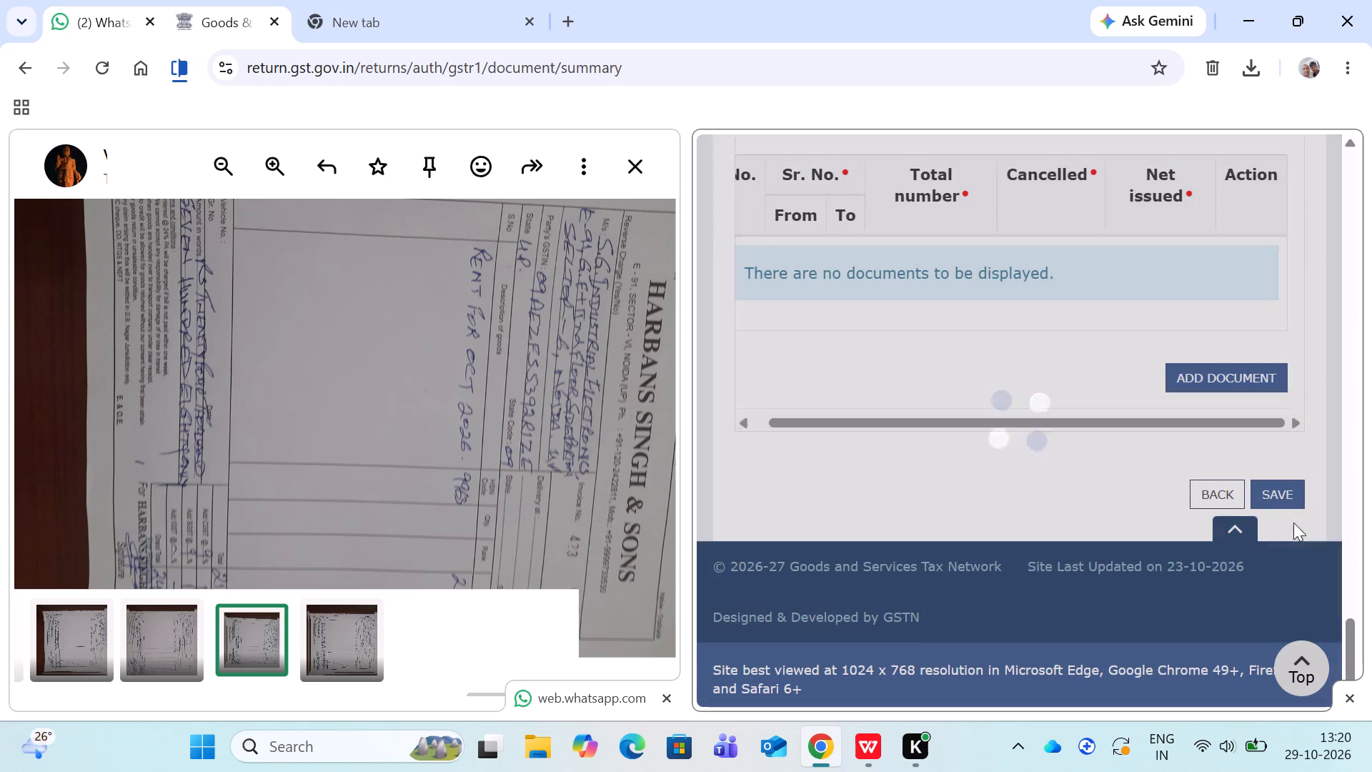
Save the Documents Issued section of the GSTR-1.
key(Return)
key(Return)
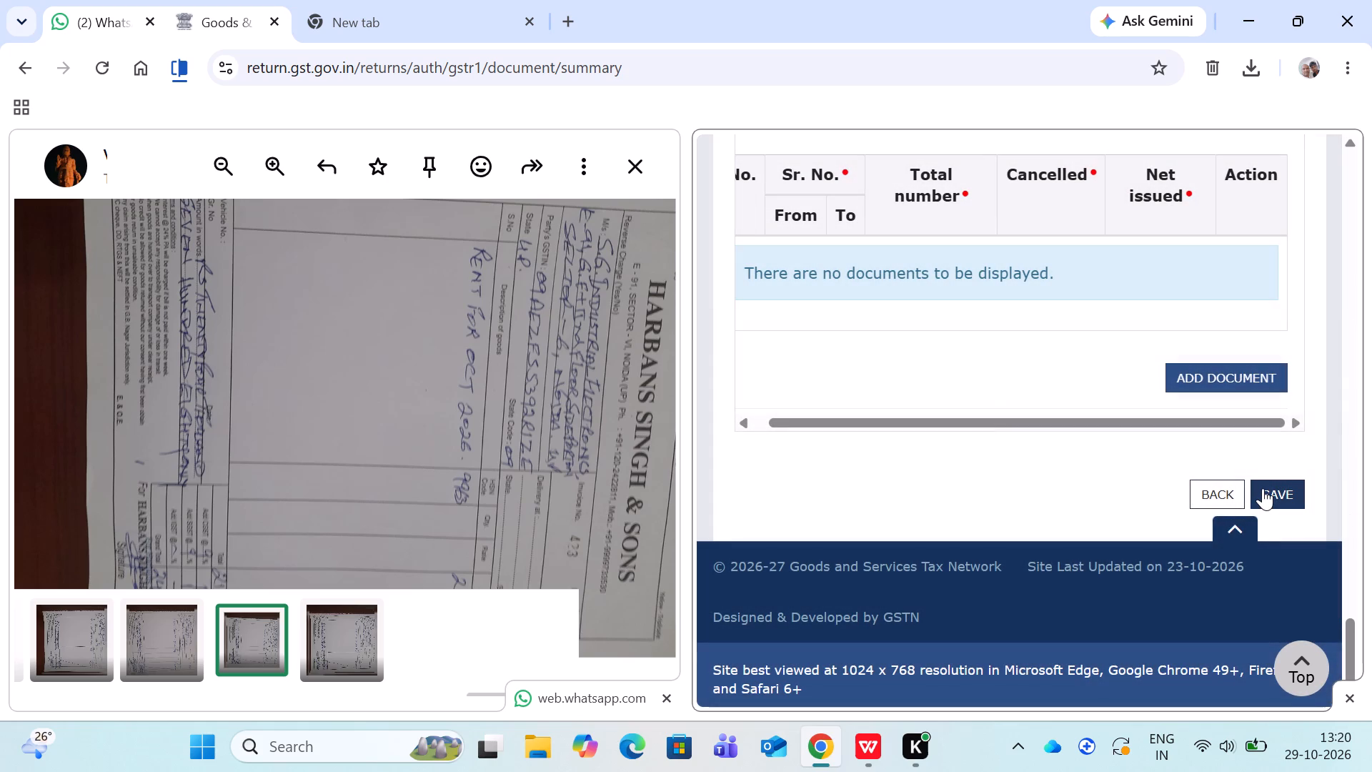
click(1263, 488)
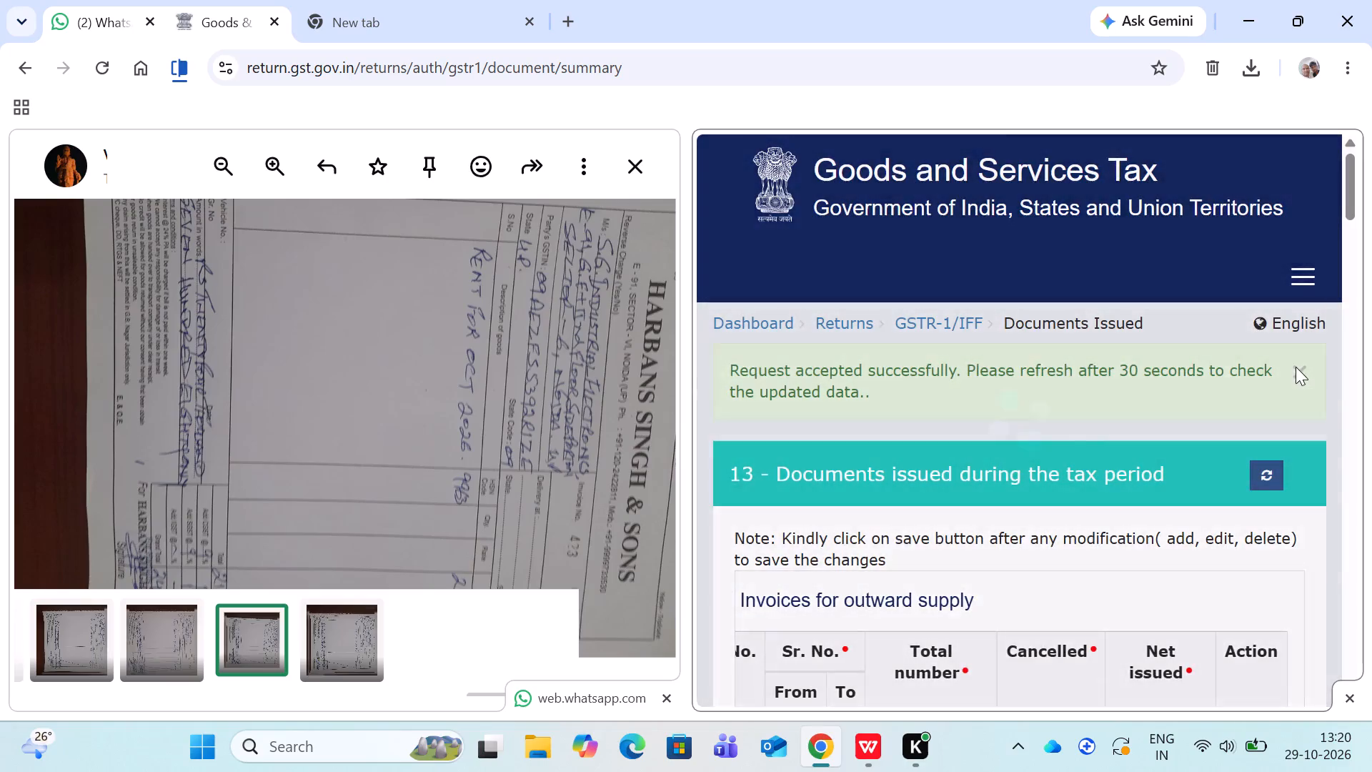
Return to the GSTR-1 page, reopen section 13 - Documents Issued, and check the table of invoices for outward supply.
scroll(1296, 367, right, 17)
scroll(1296, 367, down, 8)
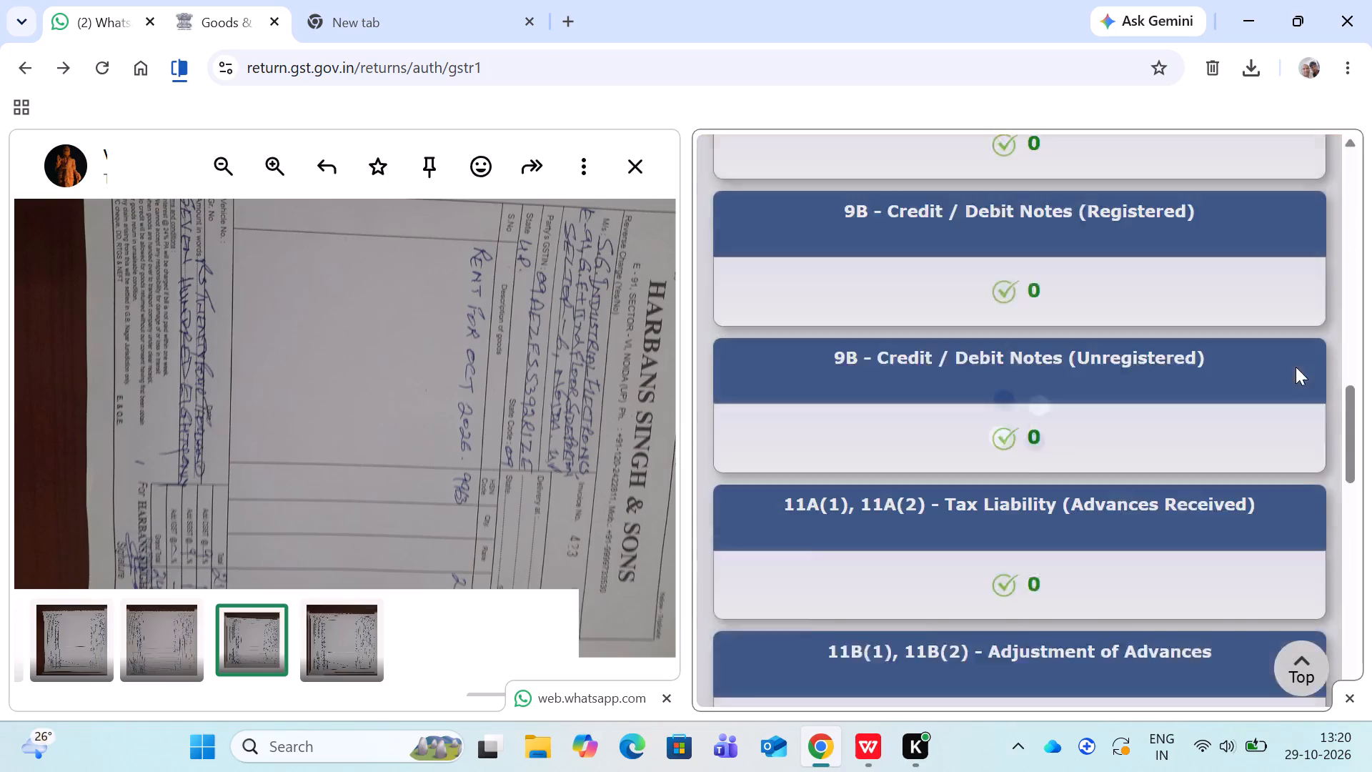
scroll(1296, 367, down, 7)
scroll(1296, 367, up, 1)
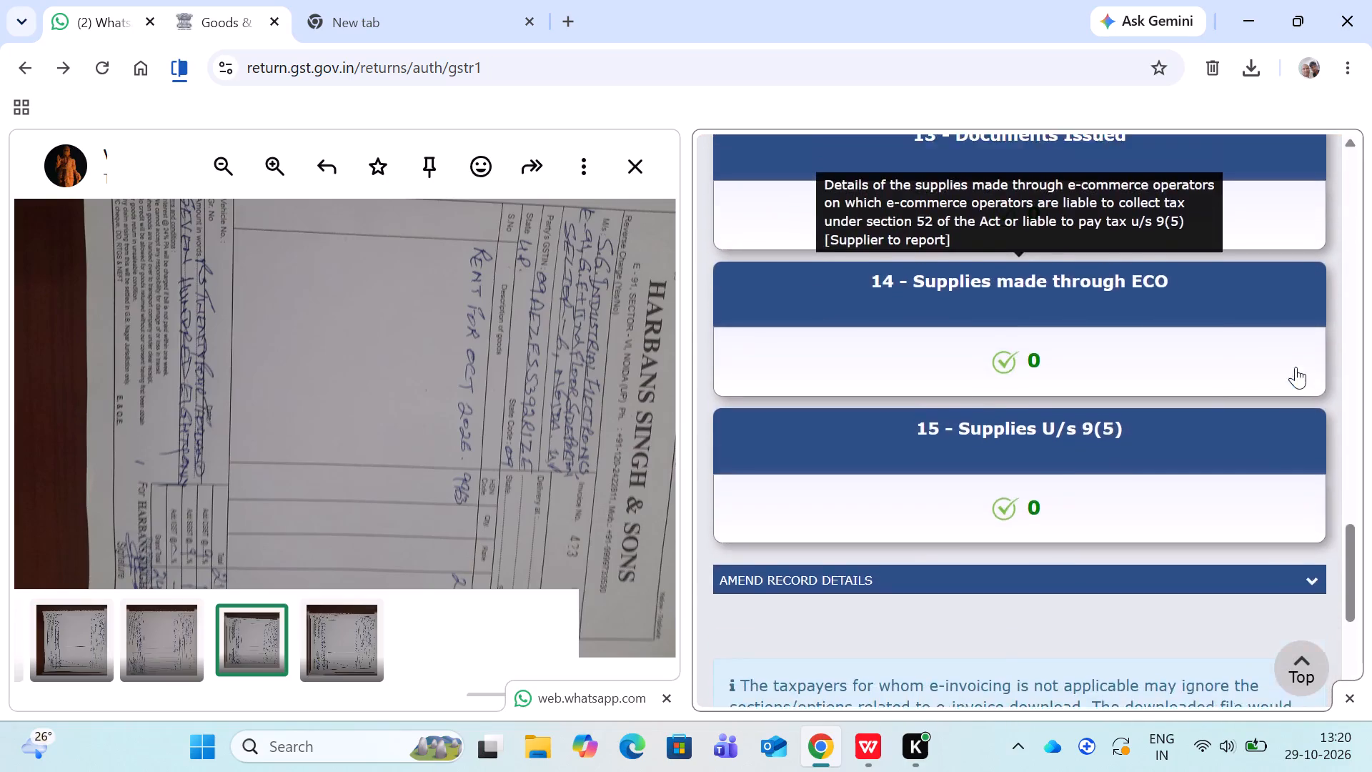
scroll(1296, 367, up, 1)
scroll(1296, 367, down, 1)
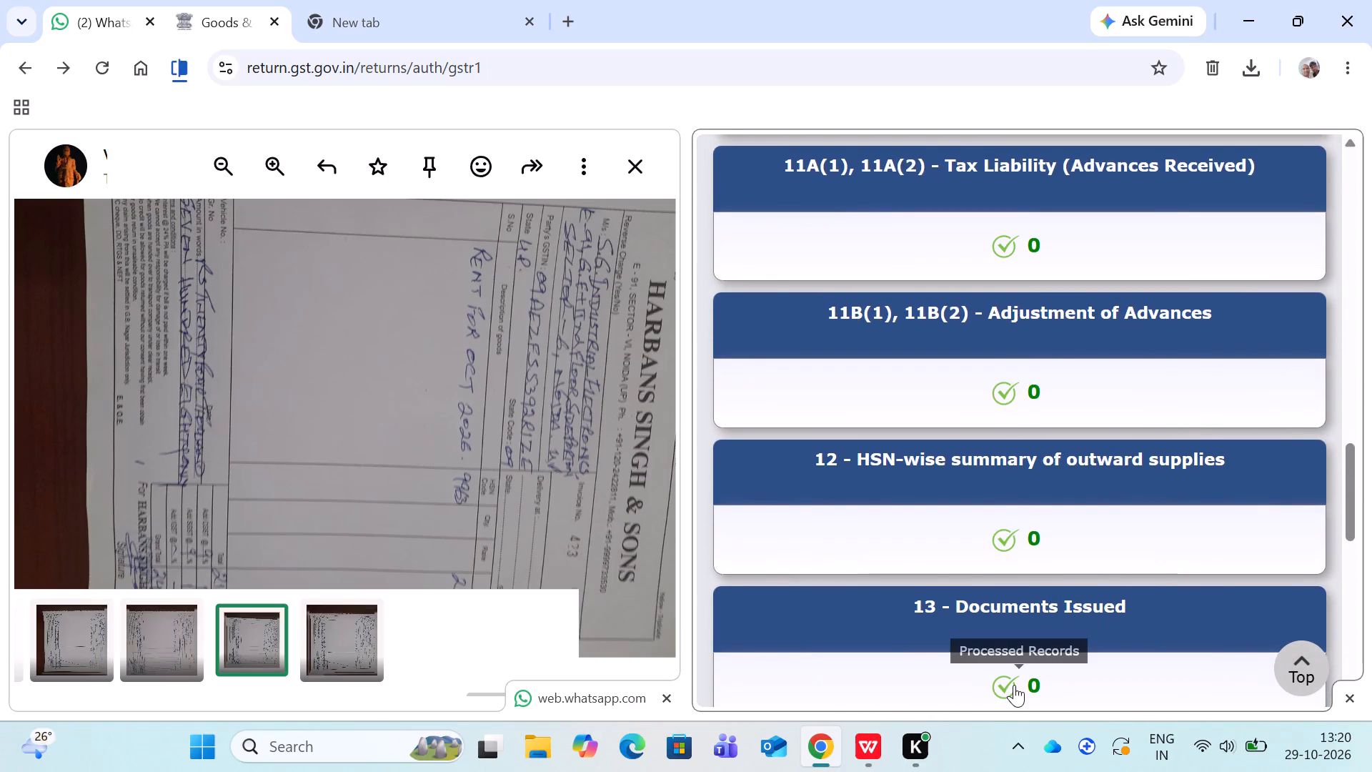
click(1014, 685)
scroll(1014, 685, down, 3)
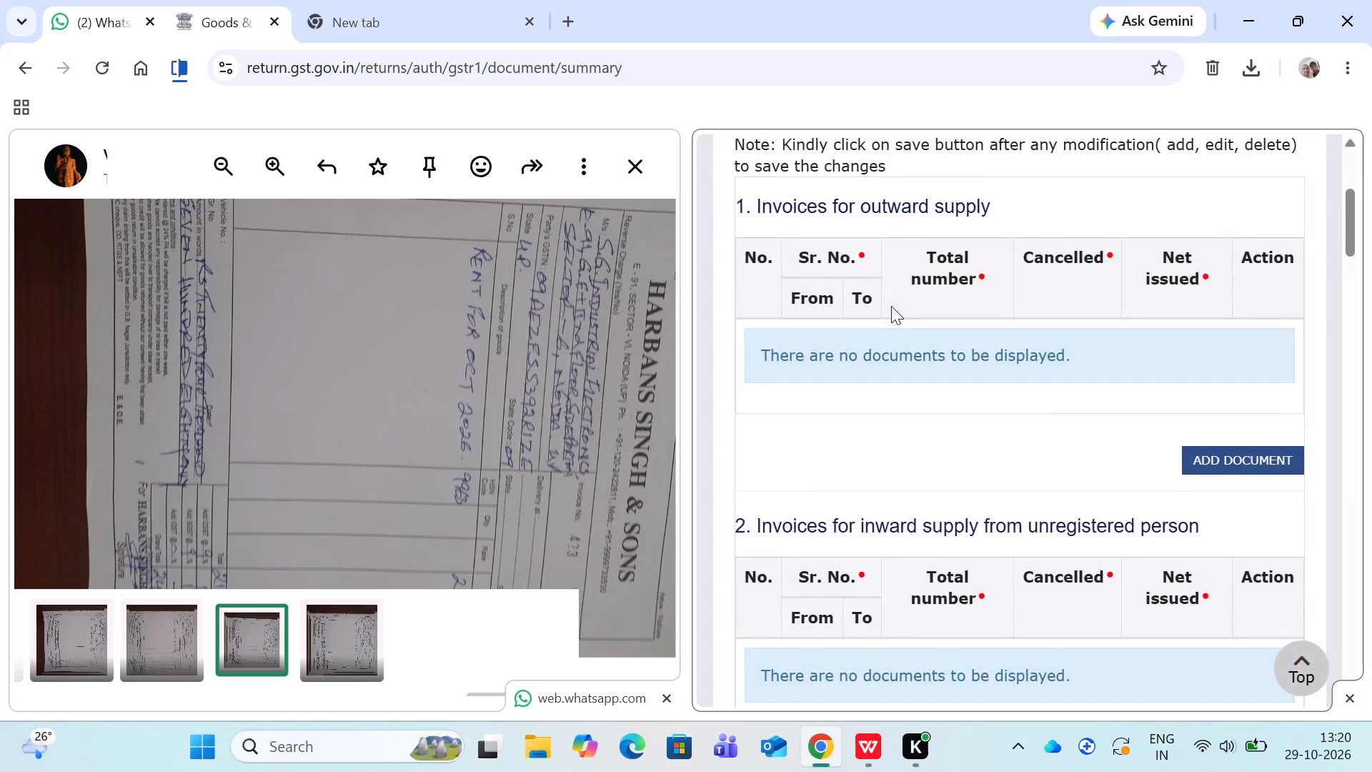
scroll(891, 306, up, 2)
scroll(891, 306, down, 7)
scroll(891, 306, up, 6)
scroll(891, 306, down, 2)
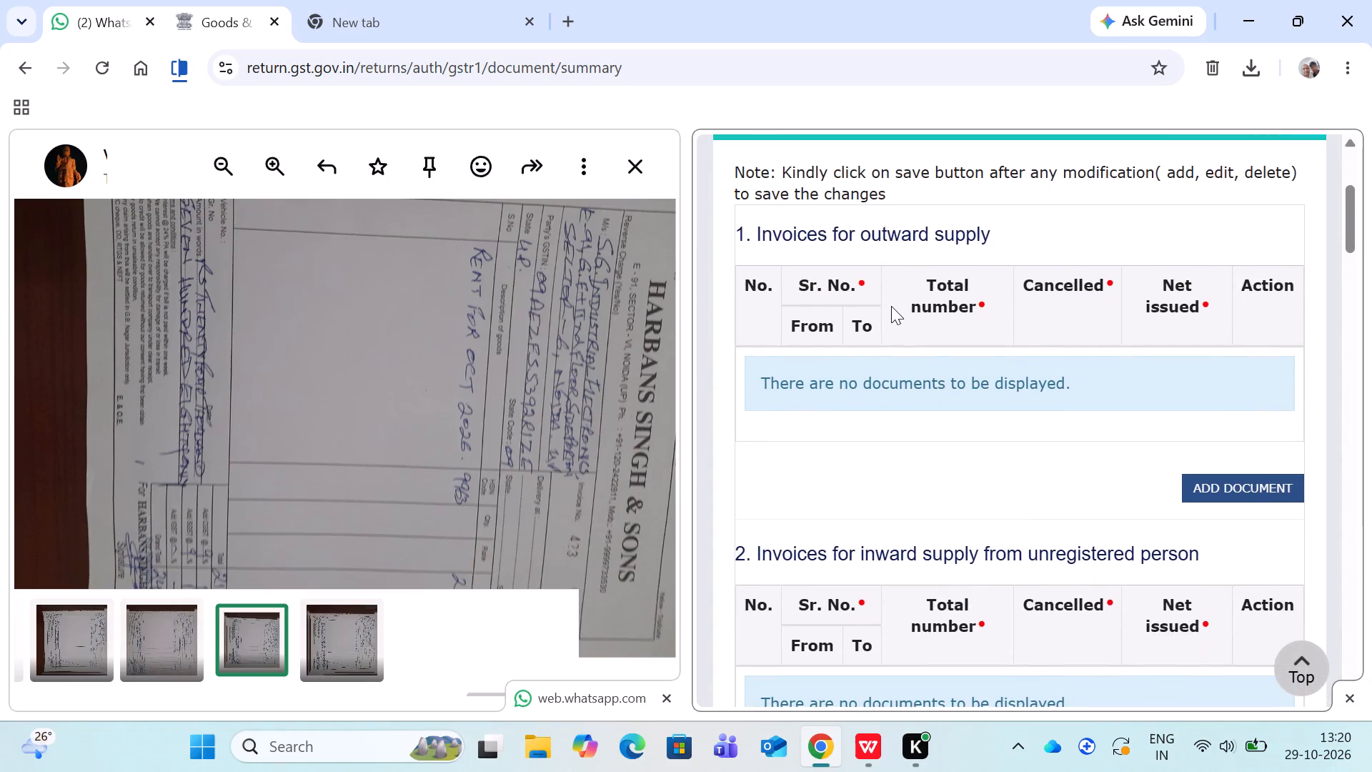
Return to the GSTR-1 page and widen the GST portal's side of the split view, shrinking the invoice photo's side.
scroll(891, 306, right, 11)
scroll(891, 306, down, 12)
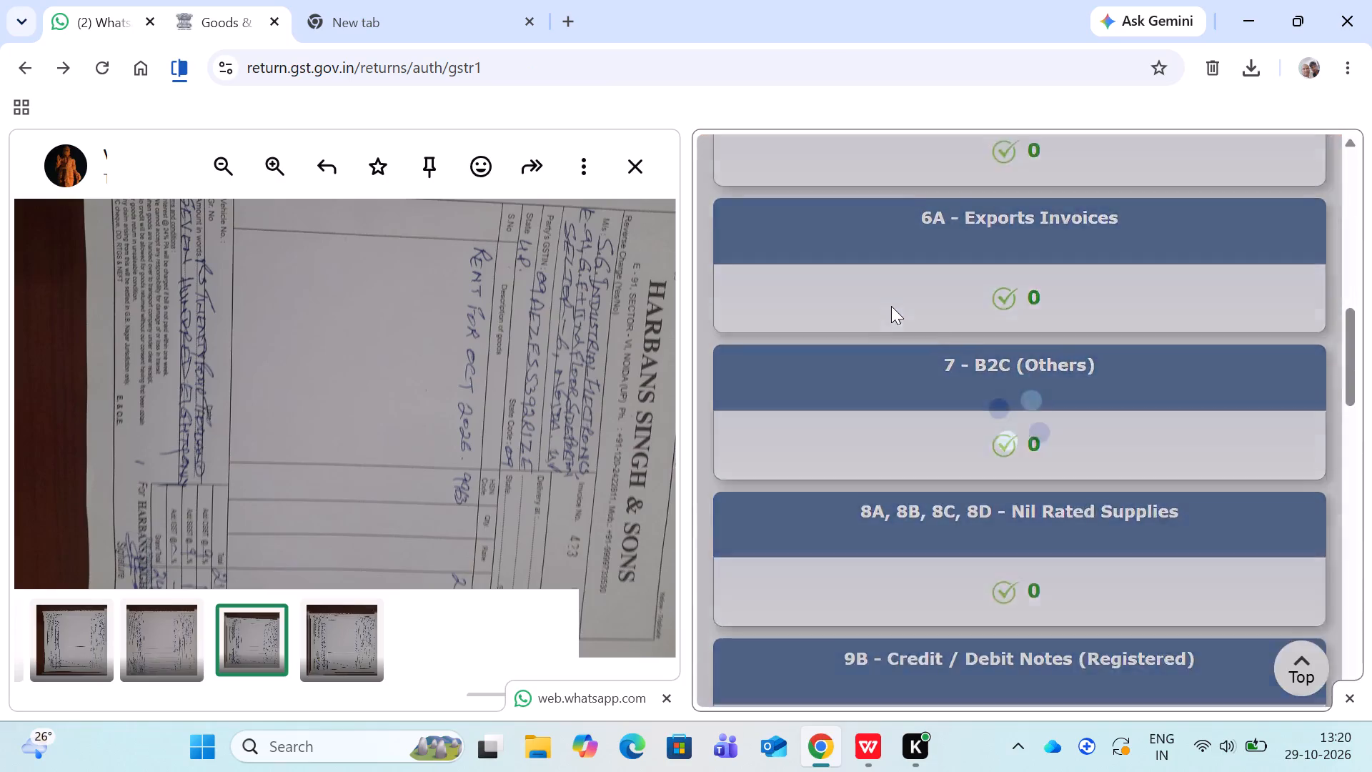
scroll(891, 306, down, 9)
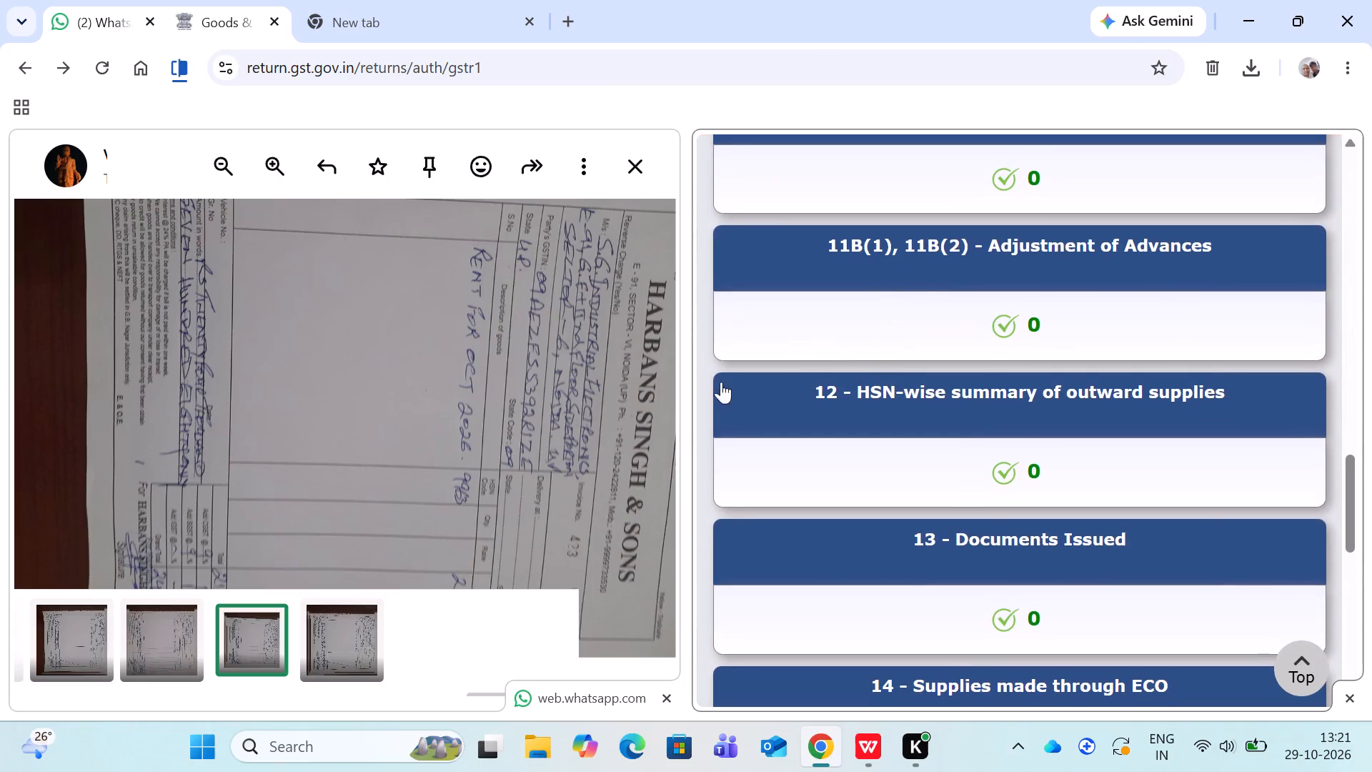
drag(687, 401, 306, 389)
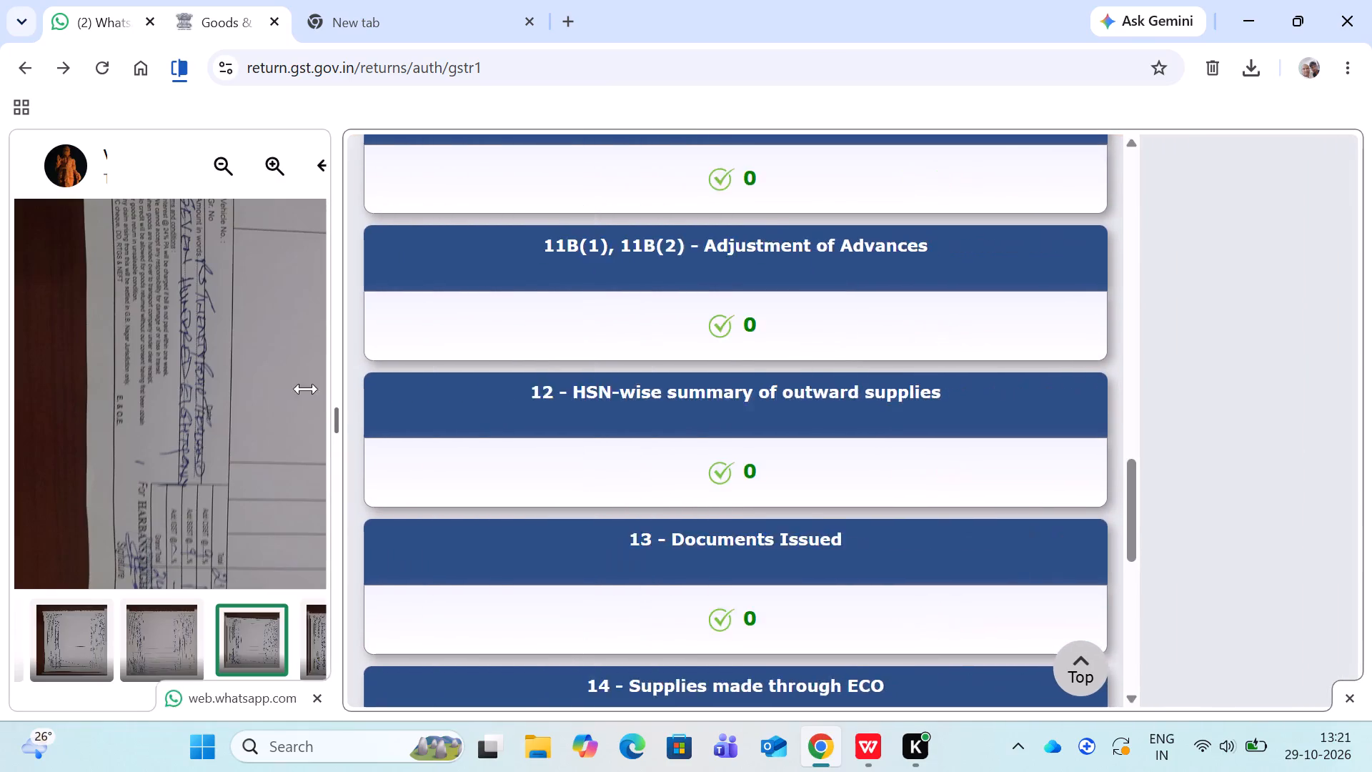
drag(310, 394, 133, 391)
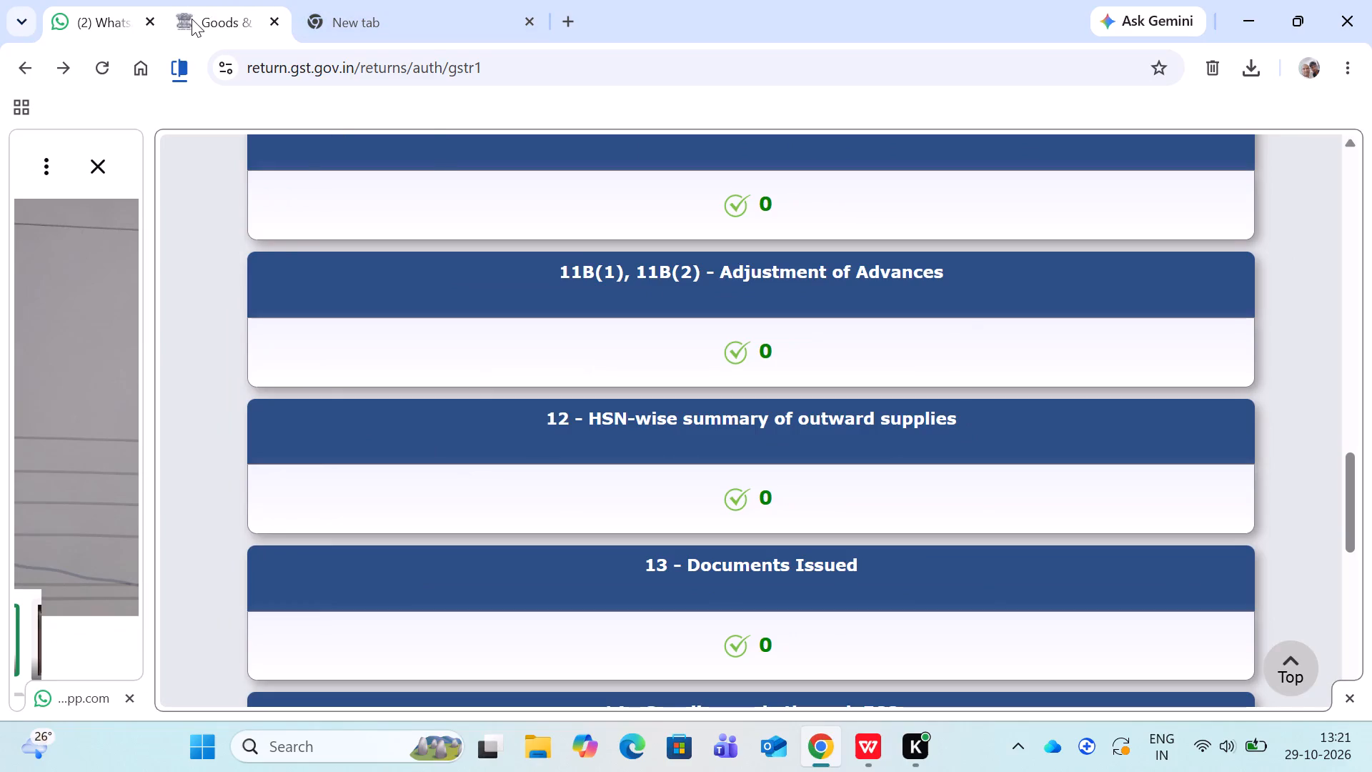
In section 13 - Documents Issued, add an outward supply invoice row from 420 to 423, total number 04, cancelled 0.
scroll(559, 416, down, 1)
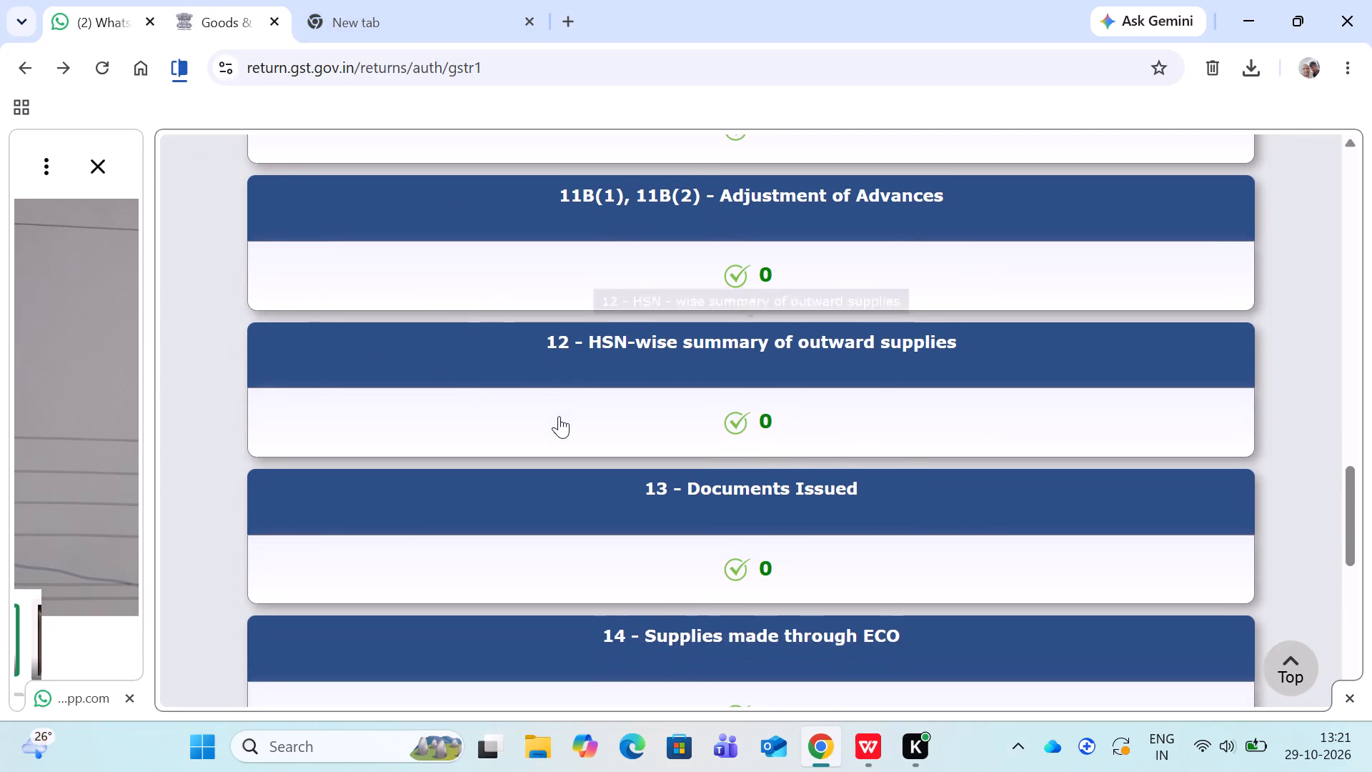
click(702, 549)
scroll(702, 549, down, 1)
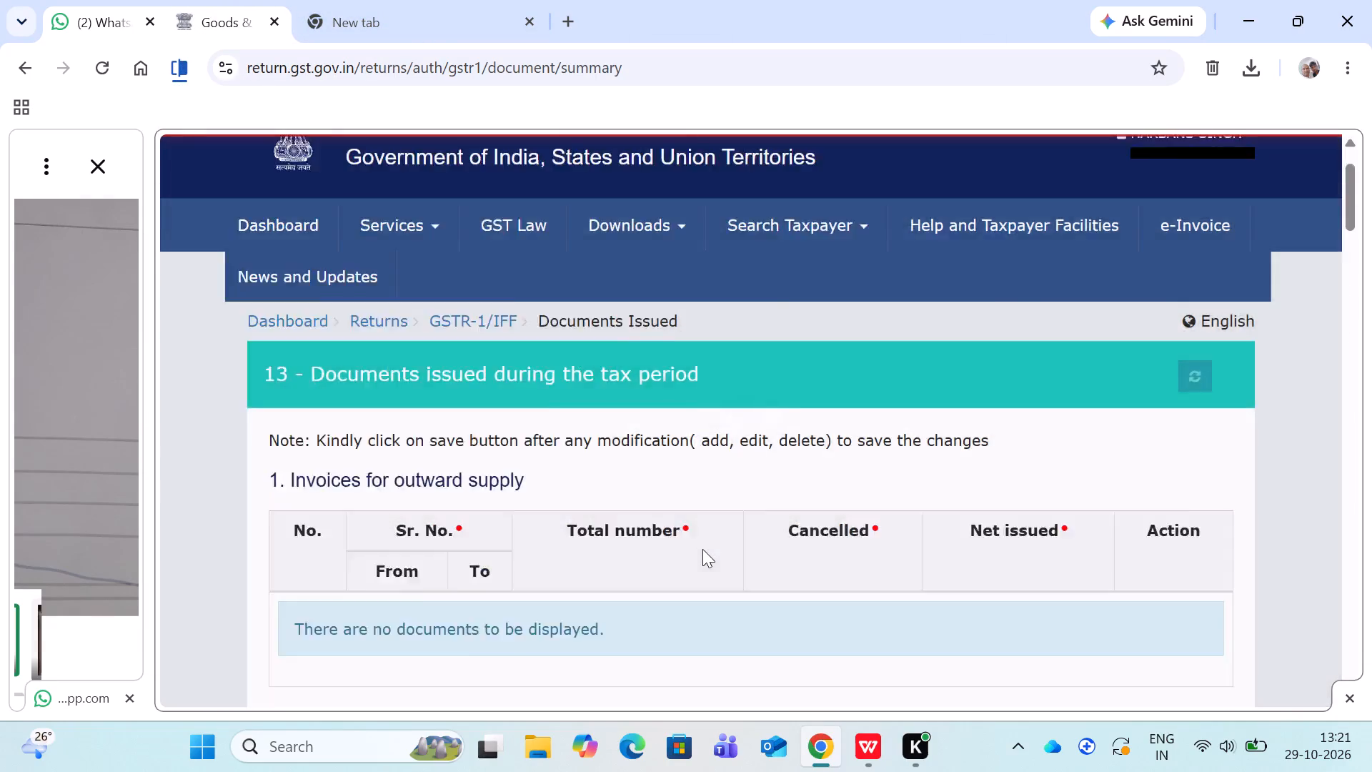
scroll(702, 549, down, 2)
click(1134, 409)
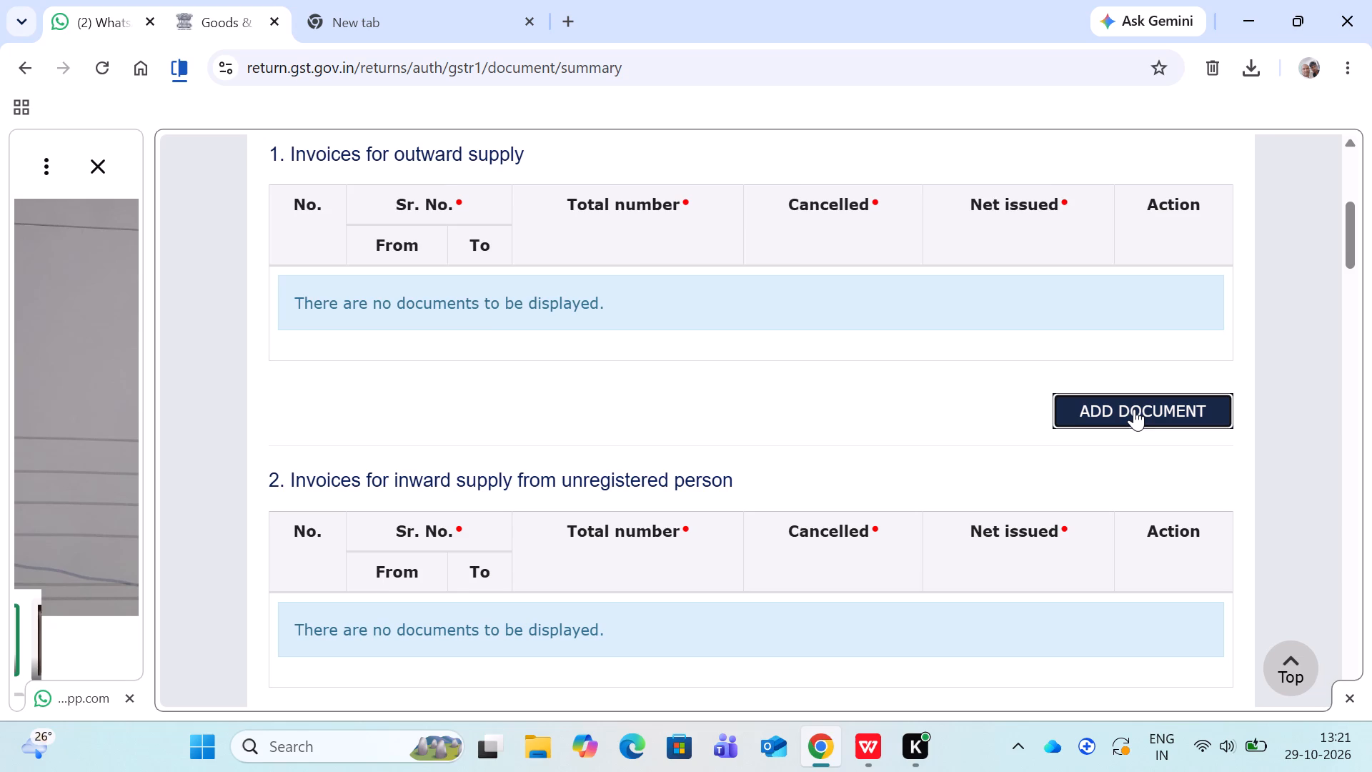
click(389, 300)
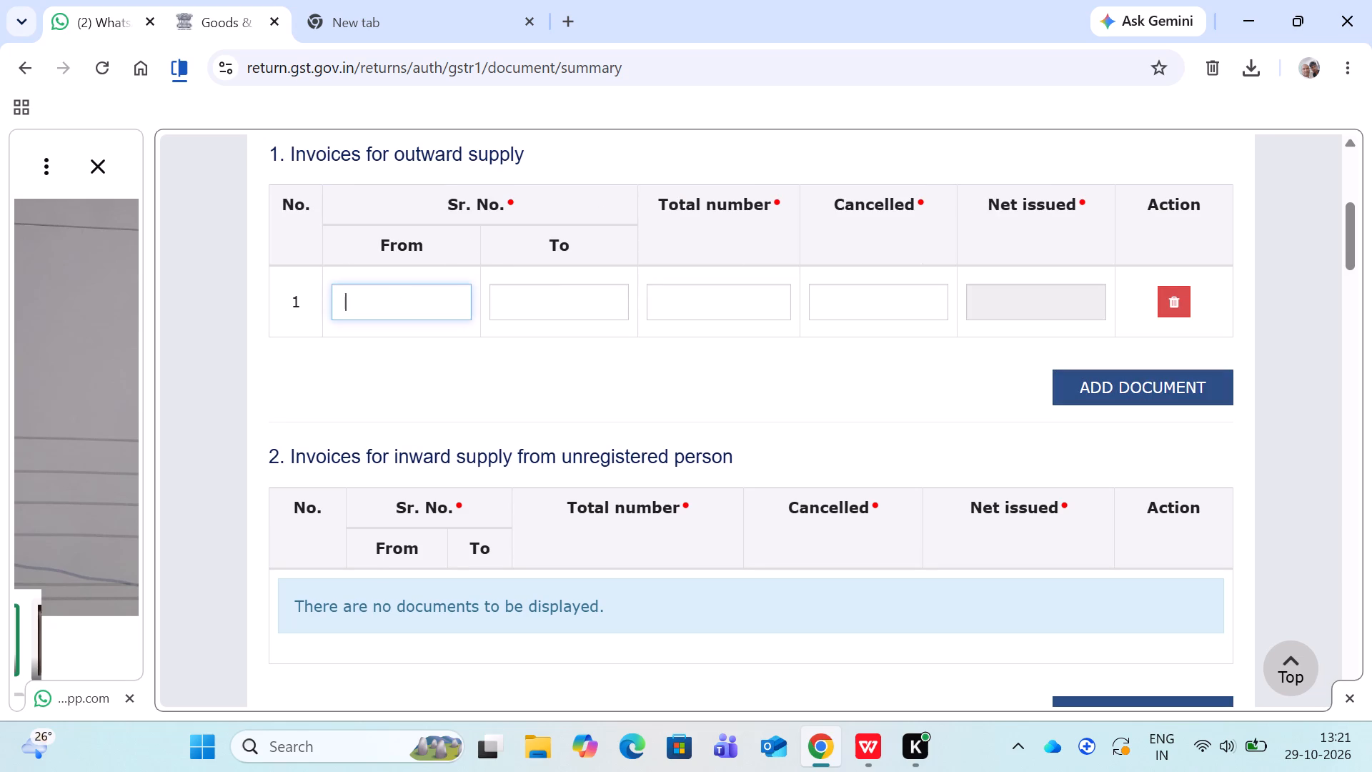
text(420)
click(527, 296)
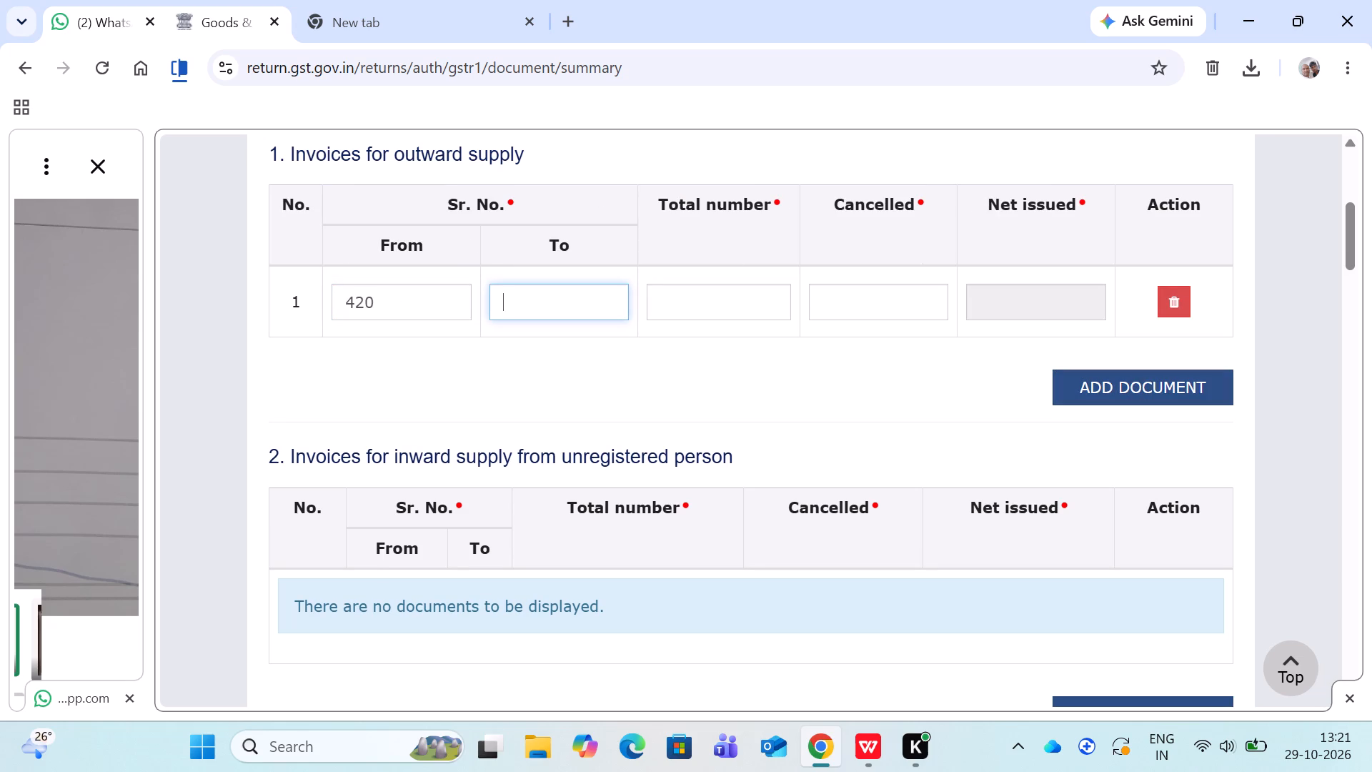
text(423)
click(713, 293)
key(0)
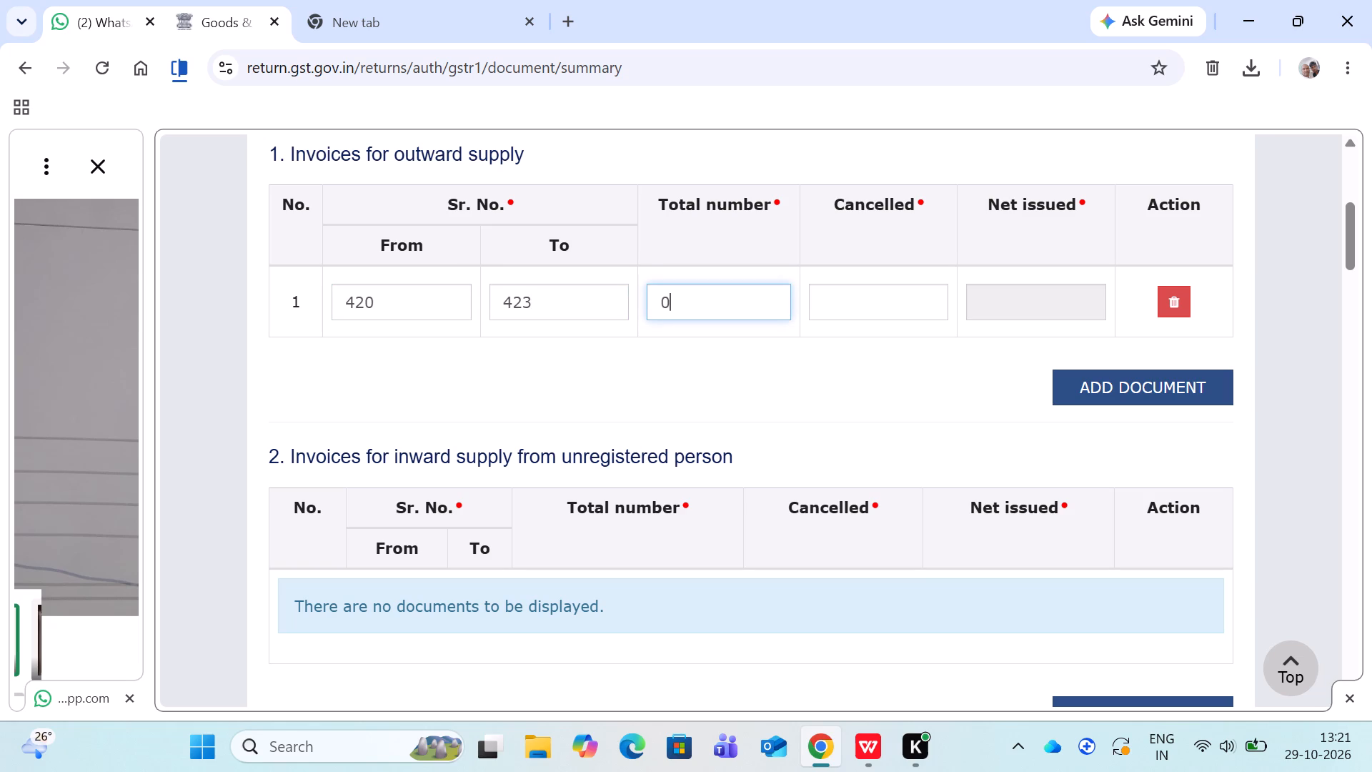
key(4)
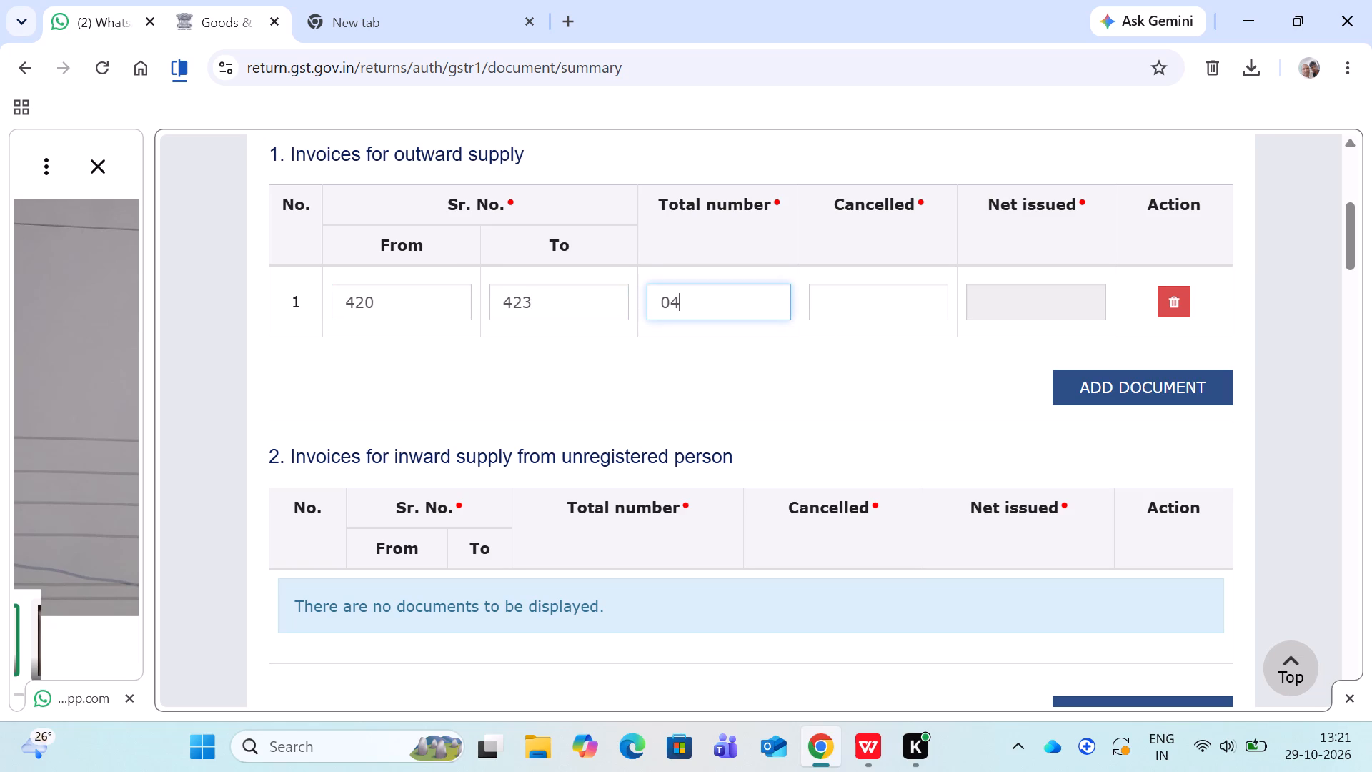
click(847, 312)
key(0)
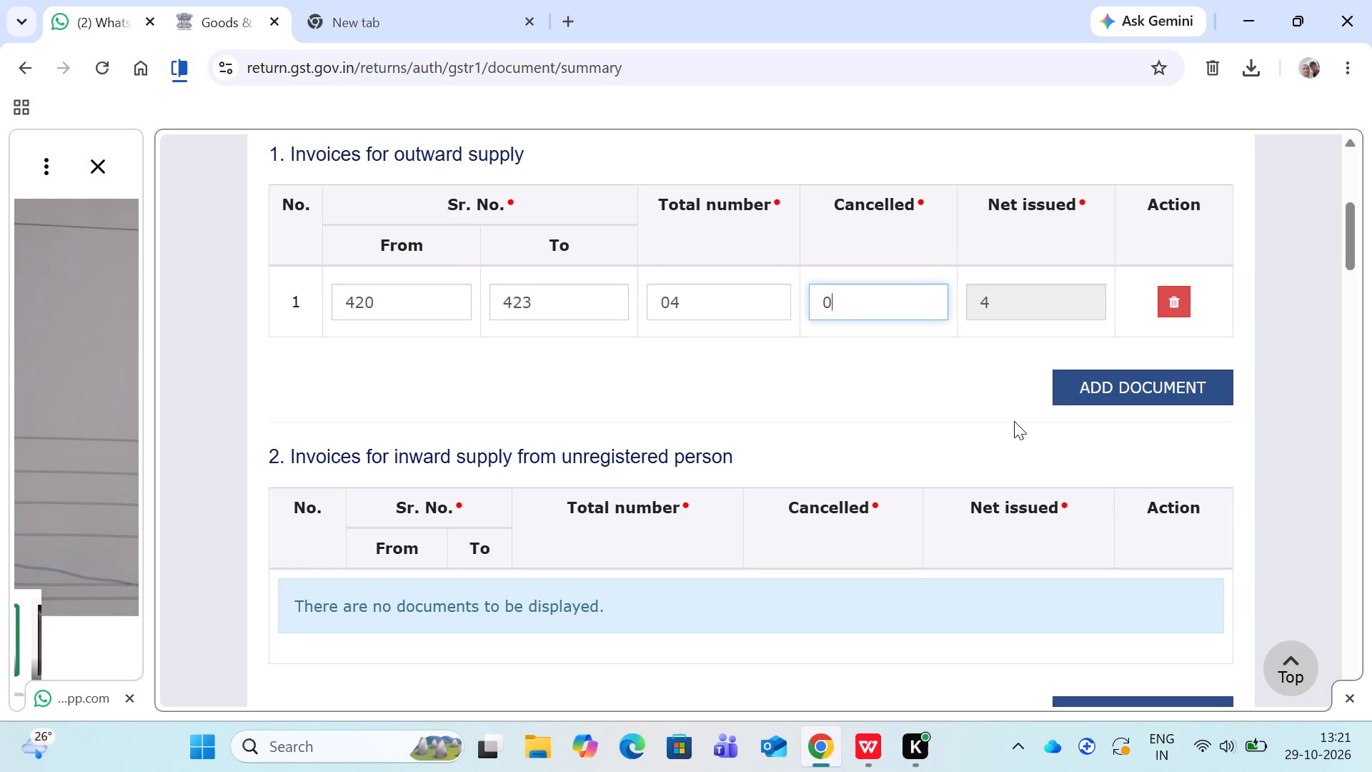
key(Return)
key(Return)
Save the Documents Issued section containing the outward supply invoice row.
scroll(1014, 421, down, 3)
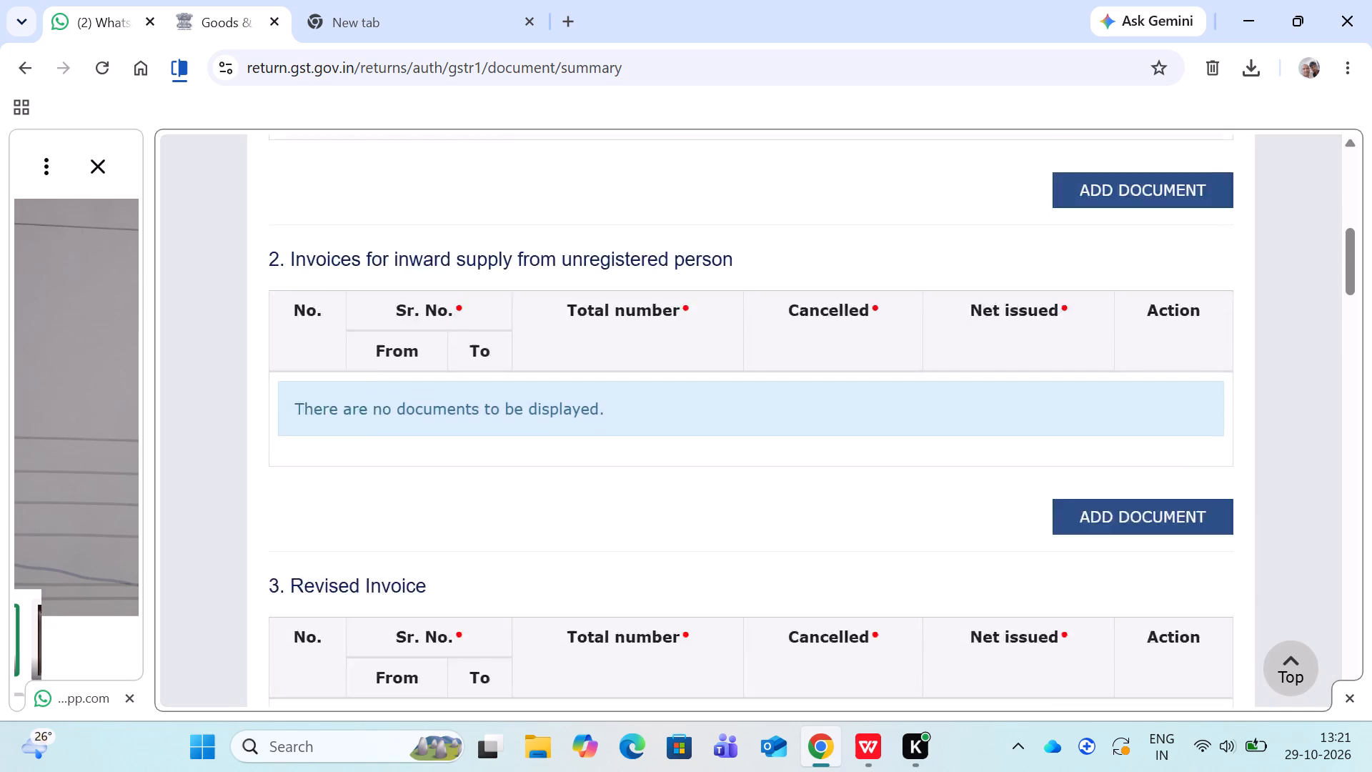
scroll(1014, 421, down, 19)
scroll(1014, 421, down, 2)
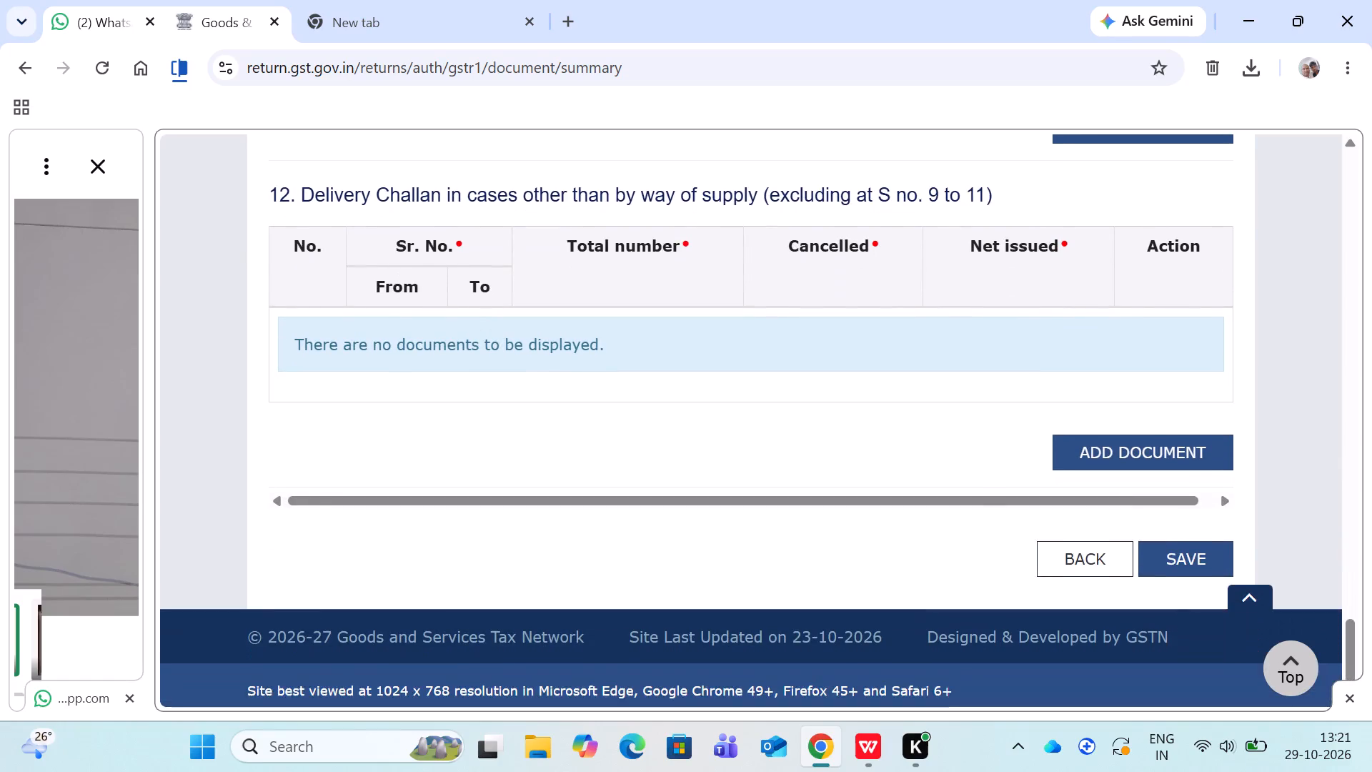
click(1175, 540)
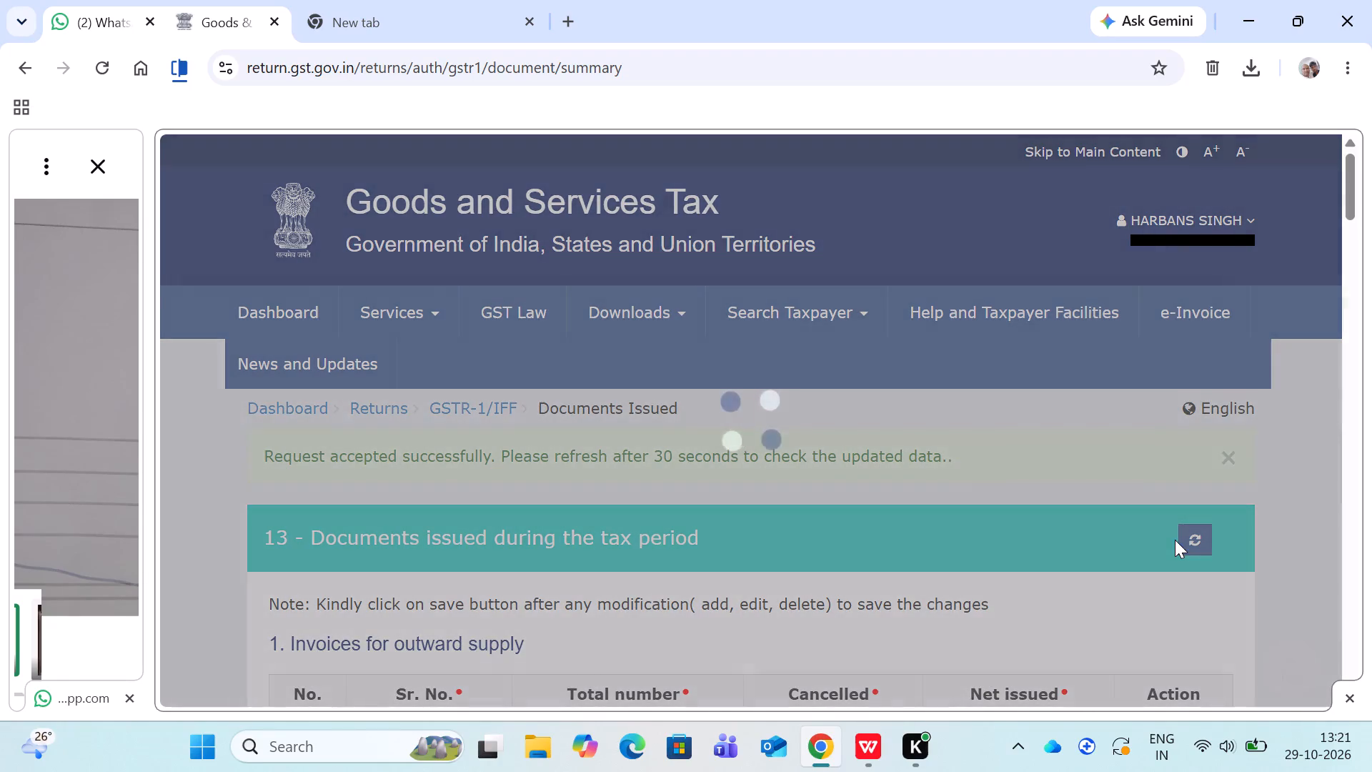
Check the outward supply table, and check the Documents Issued record count on the GSTR-1 page.
scroll(1175, 540, down, 3)
scroll(1175, 540, left, 1)
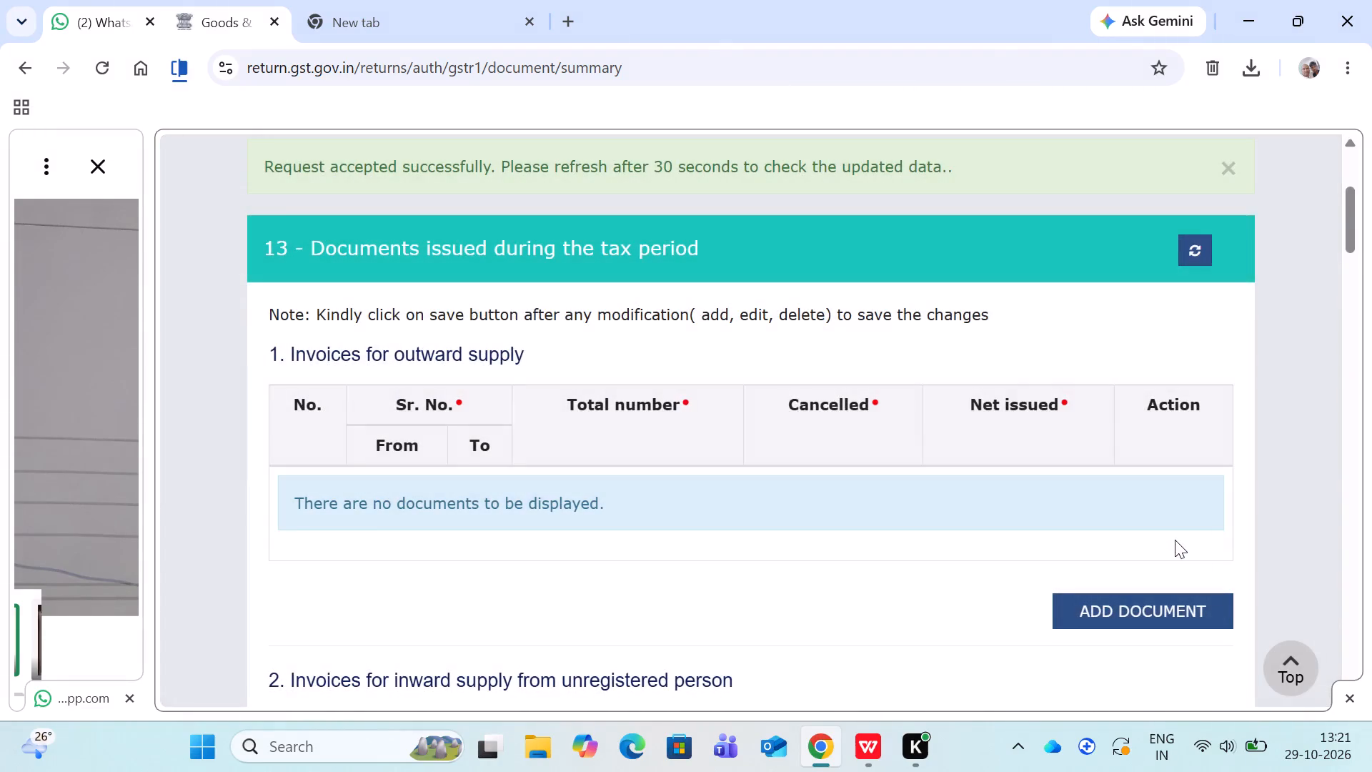
scroll(1175, 540, right, 13)
scroll(1175, 540, down, 10)
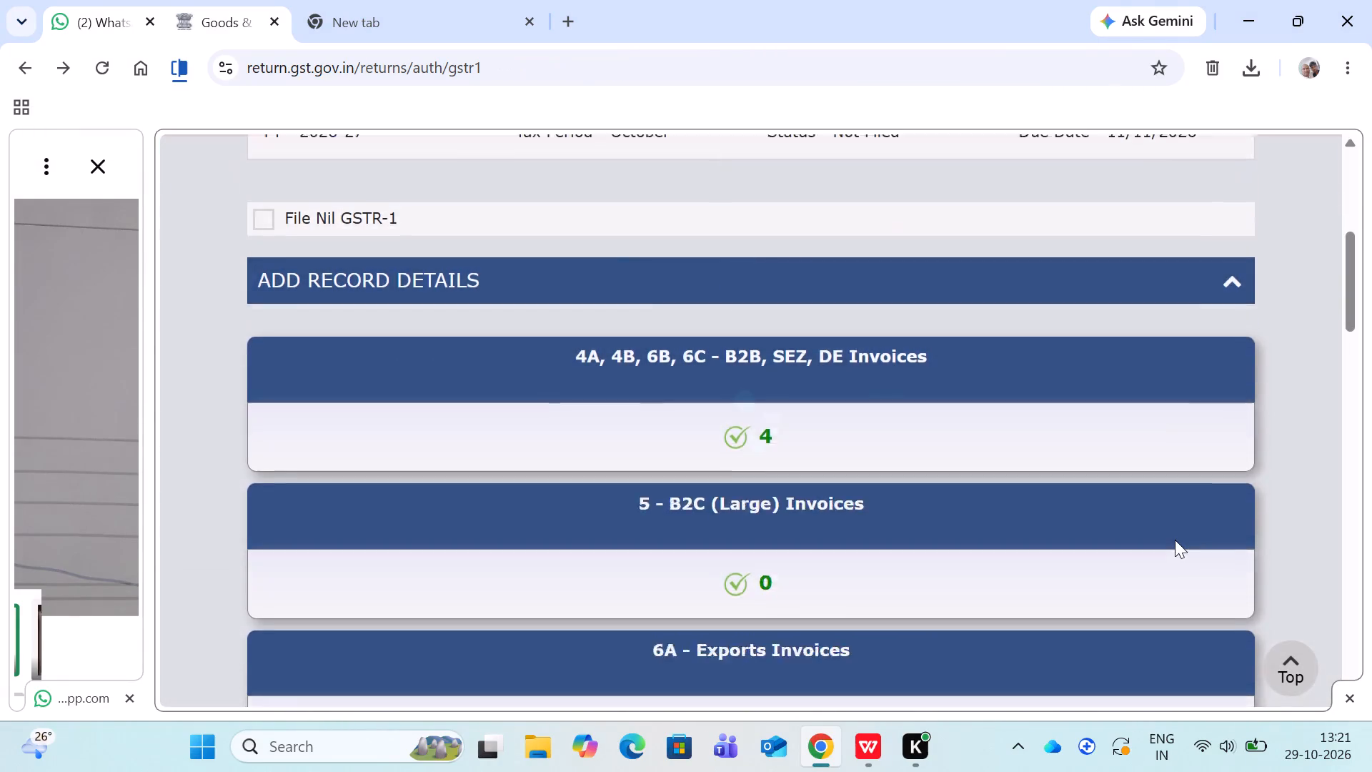
scroll(1175, 540, down, 10)
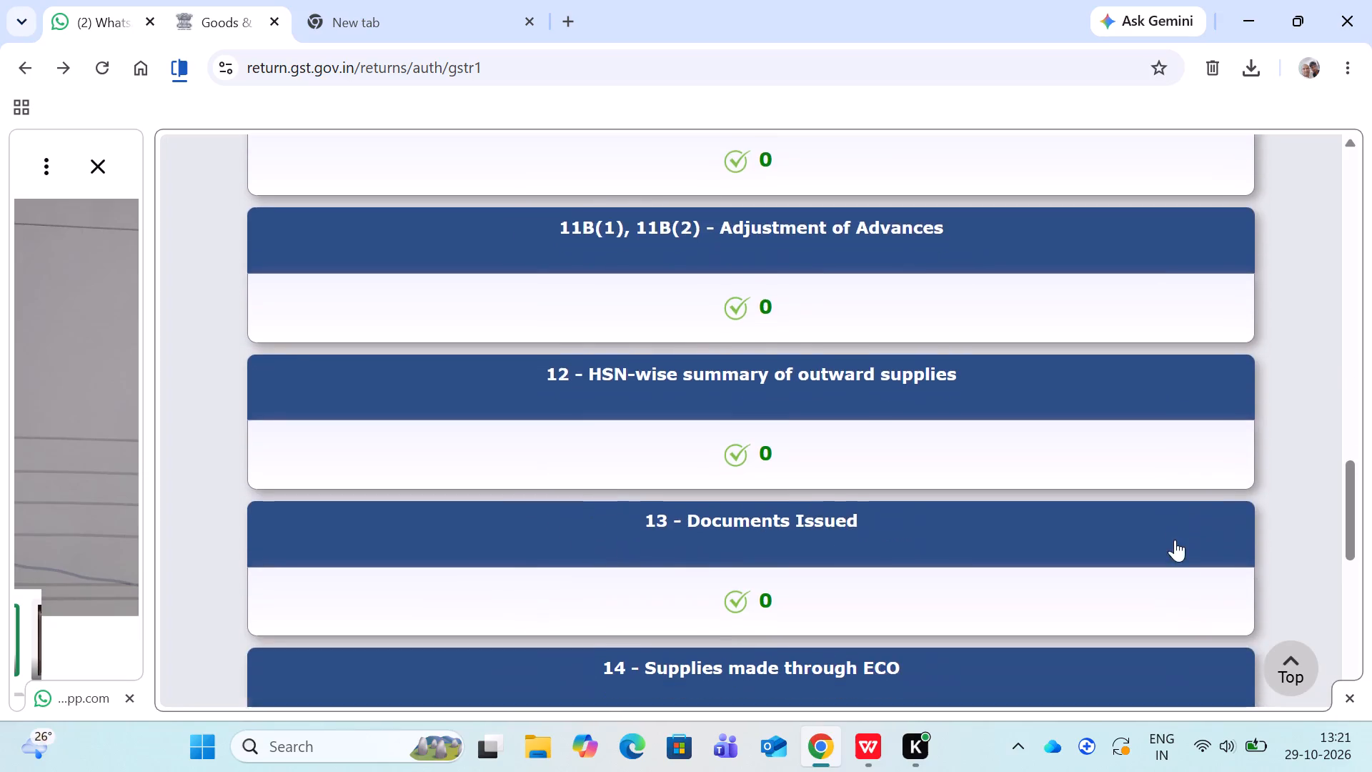
scroll(1175, 540, down, 2)
Reopen section 13 - Documents Issued and add an outward supply invoice row from 420 to 423, total number 04, cancelled 0.
click(760, 438)
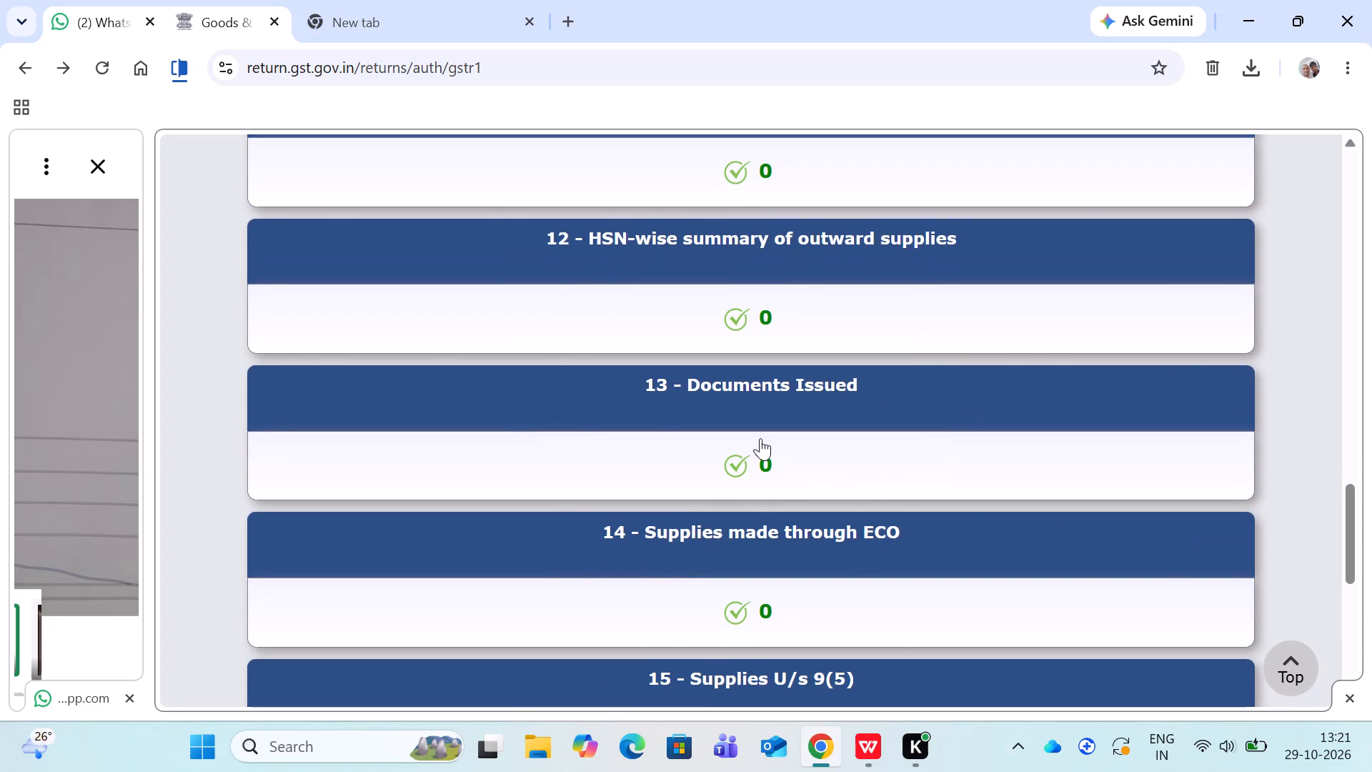
scroll(756, 486, down, 2)
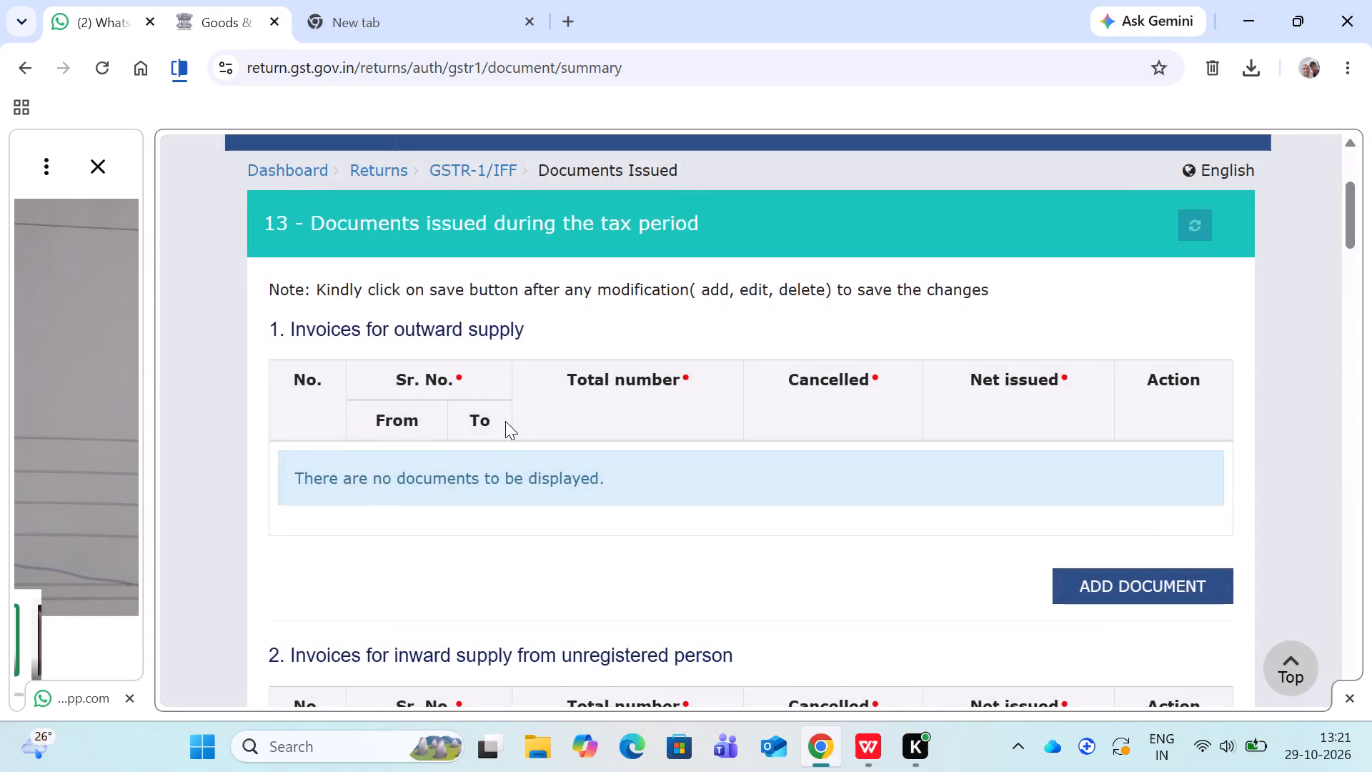
click(1115, 585)
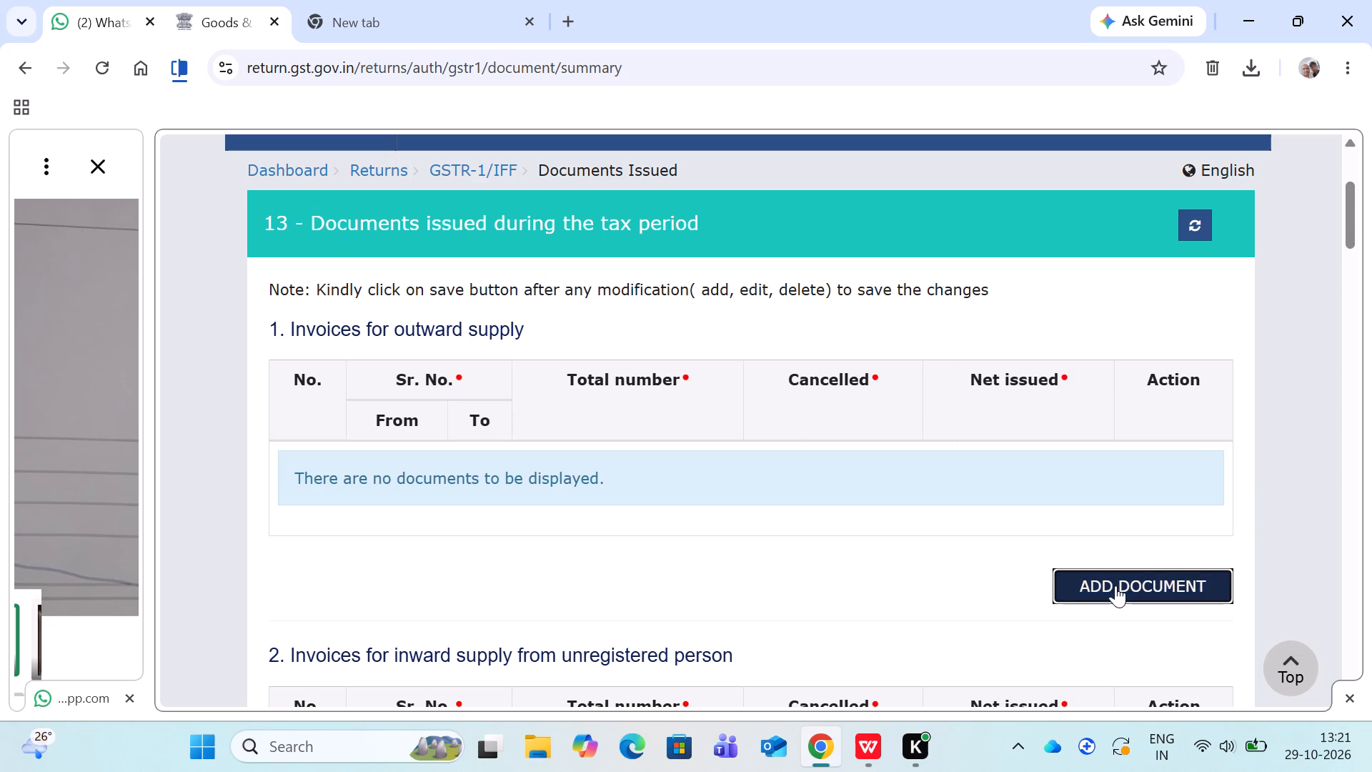
click(427, 476)
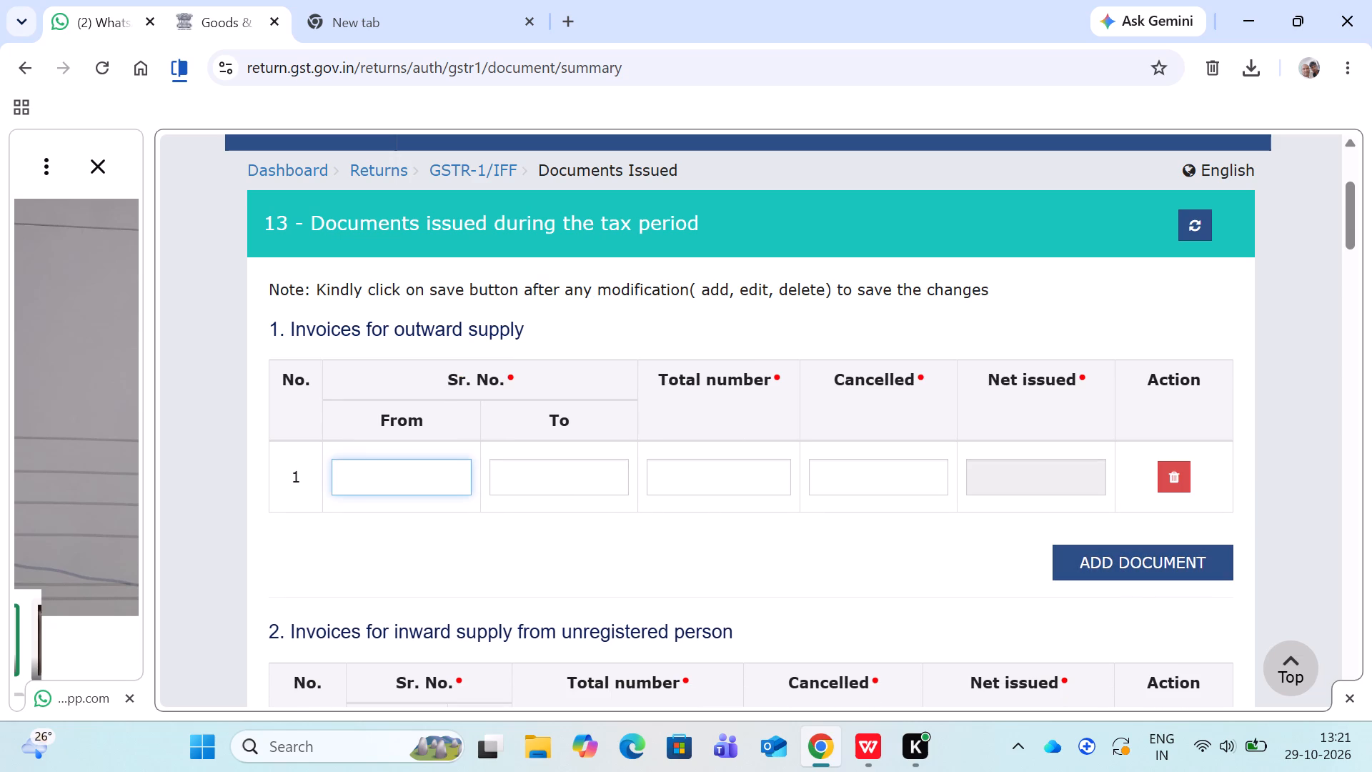
text(420)
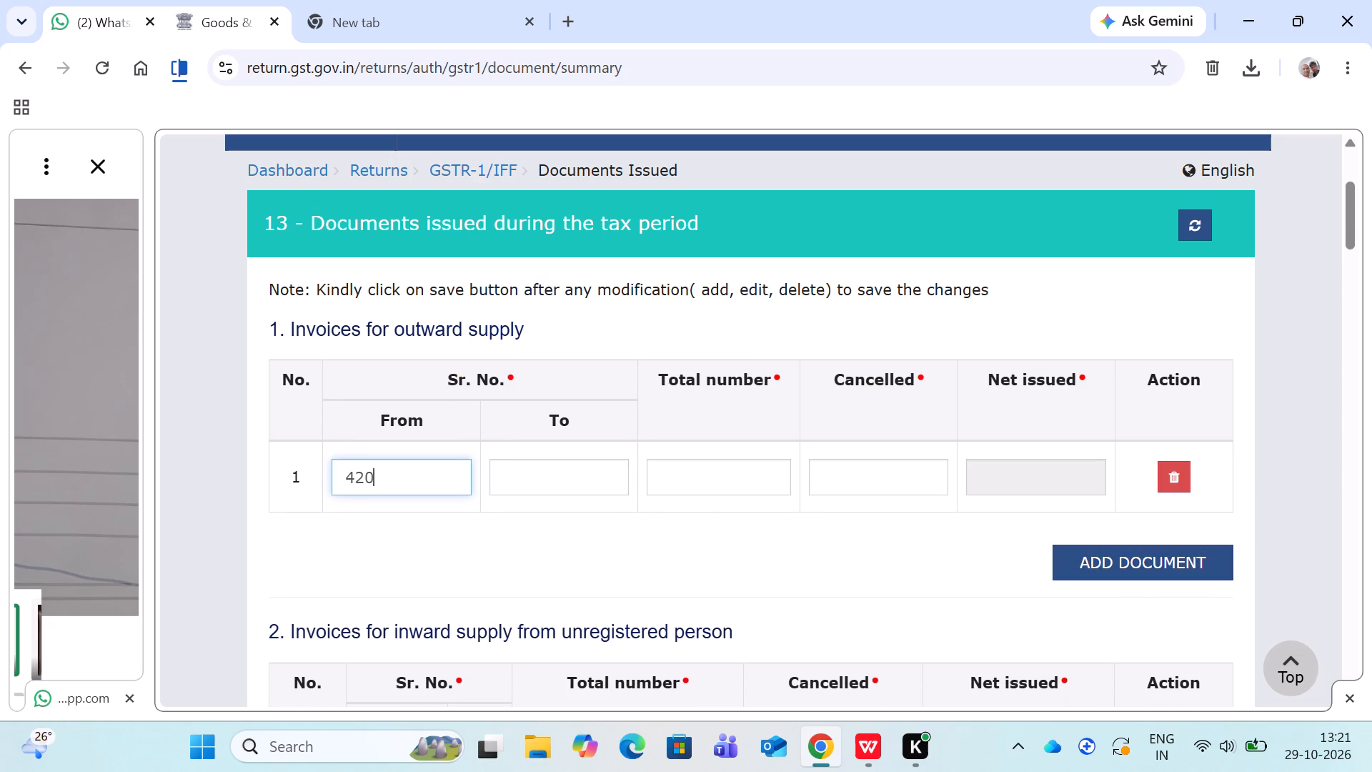
click(562, 485)
text(423)
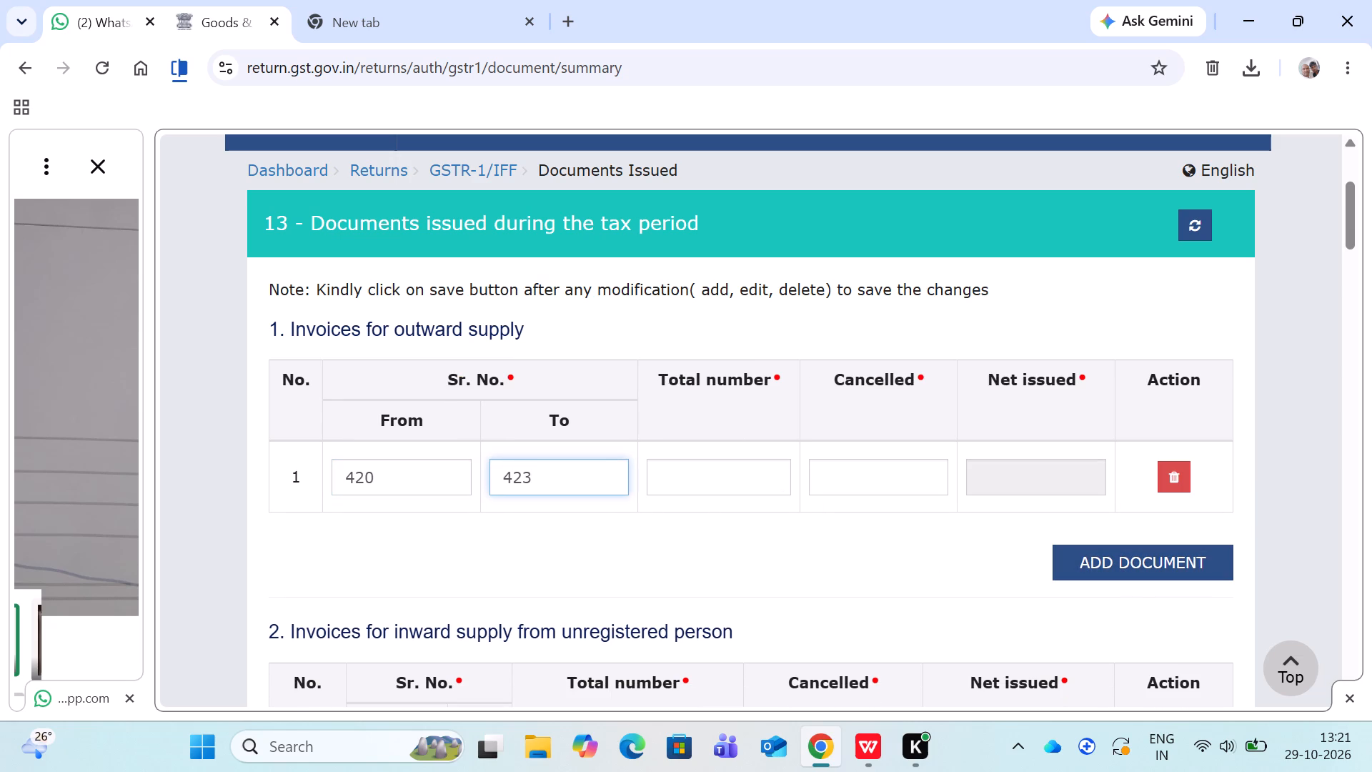
click(760, 469)
text(04)
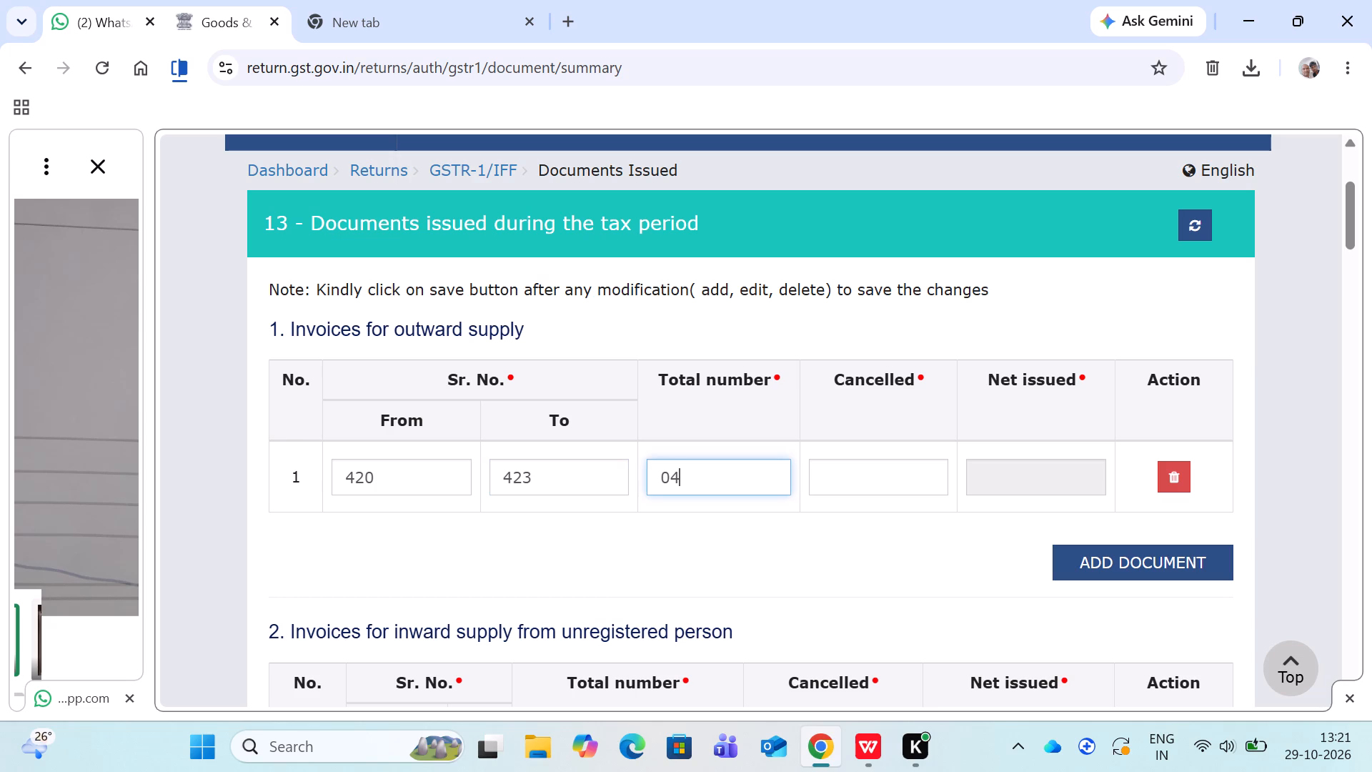
click(913, 474)
key(0)
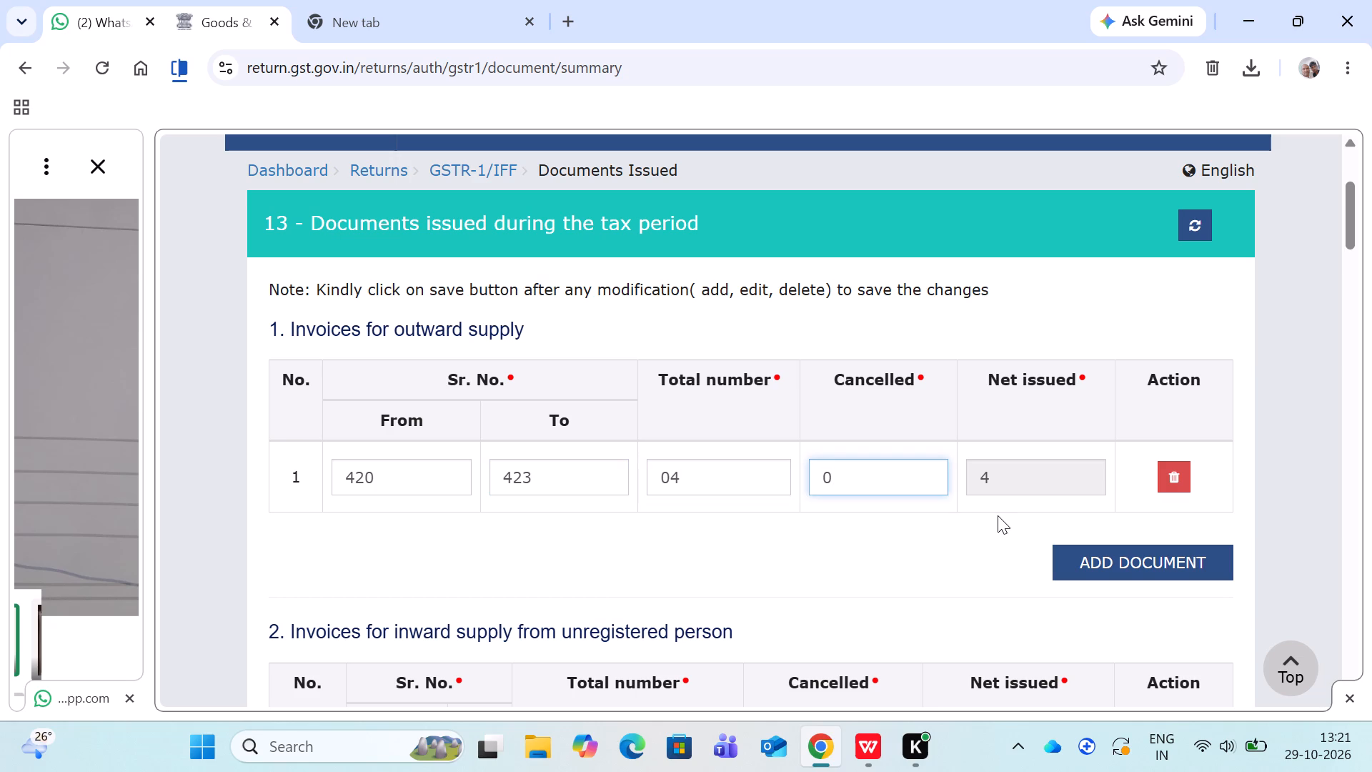
Save the Documents Issued section with the re-entered outward supply invoice row.
scroll(998, 515, down, 16)
scroll(998, 515, down, 6)
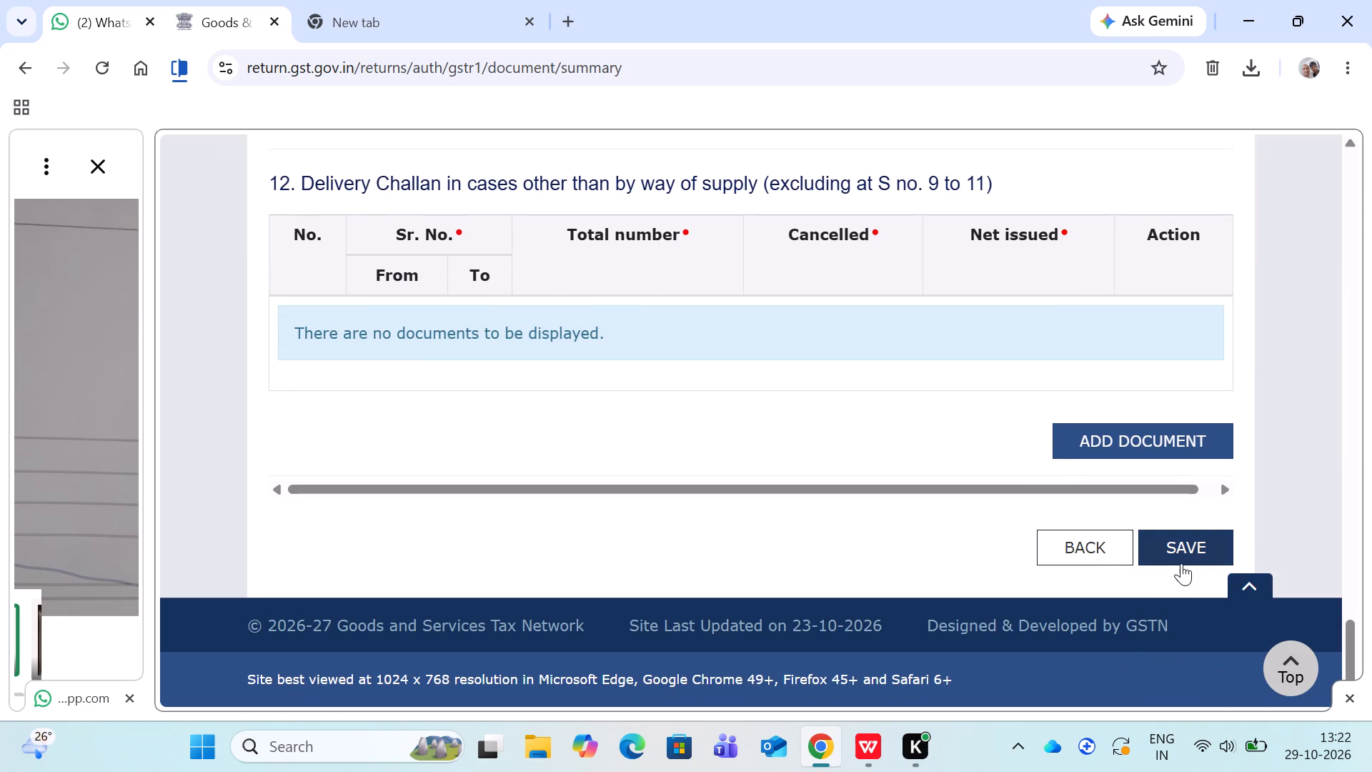
Try again to save the Documents Issued section with the outward supply invoice row.
click(1182, 563)
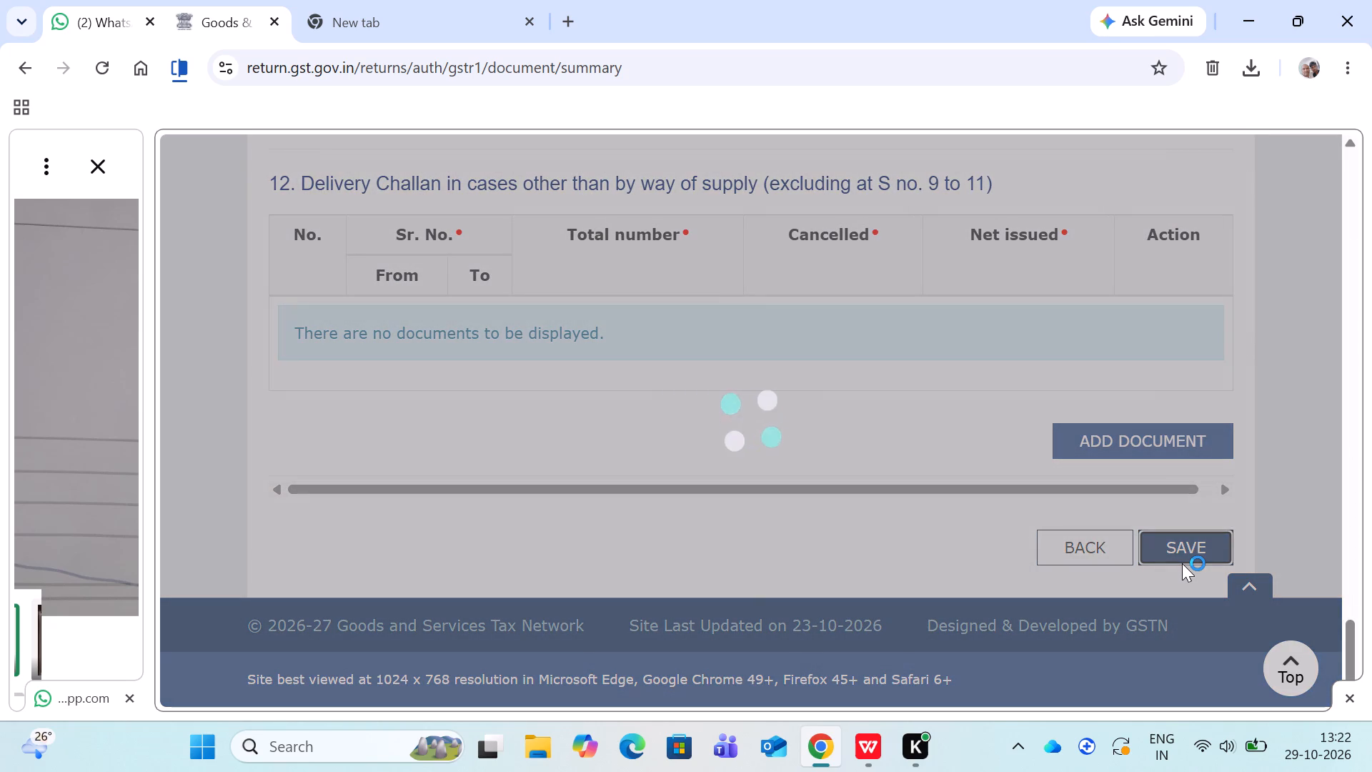
click(1182, 563)
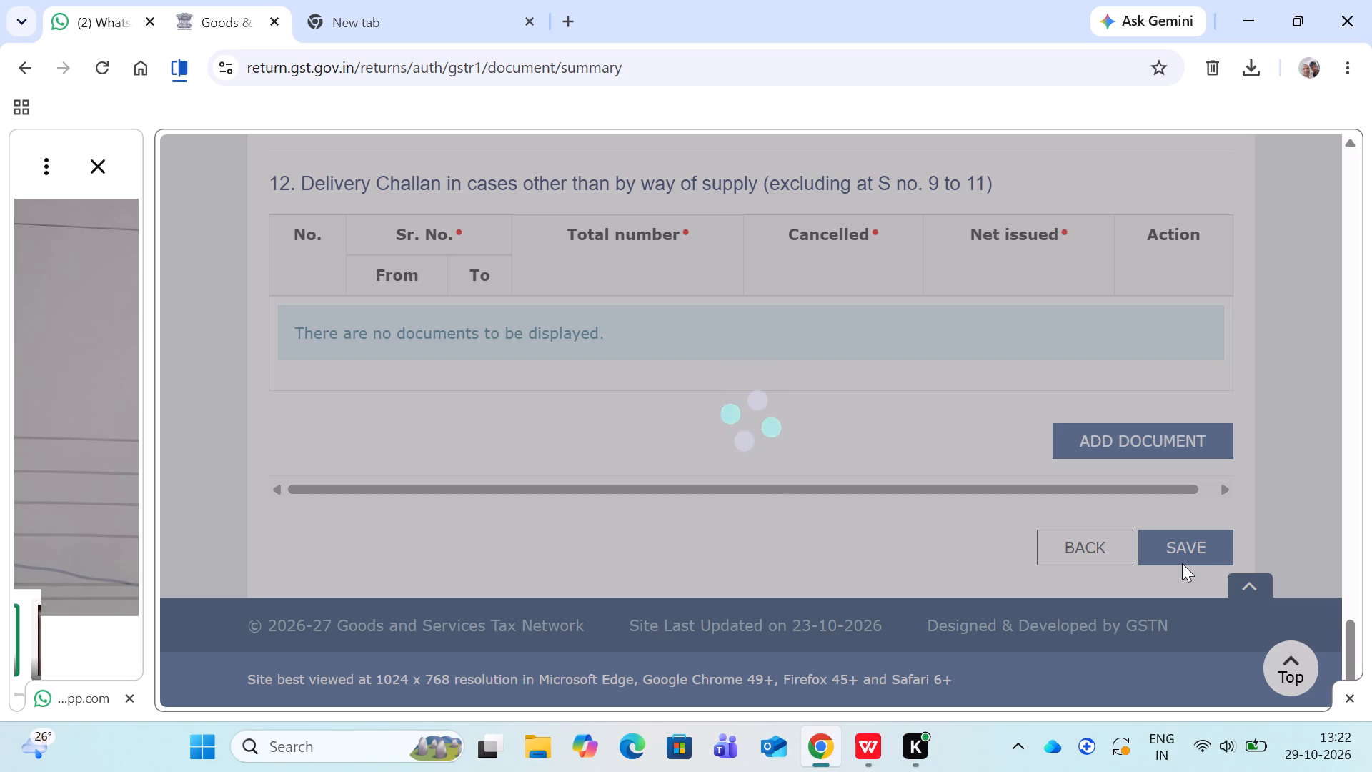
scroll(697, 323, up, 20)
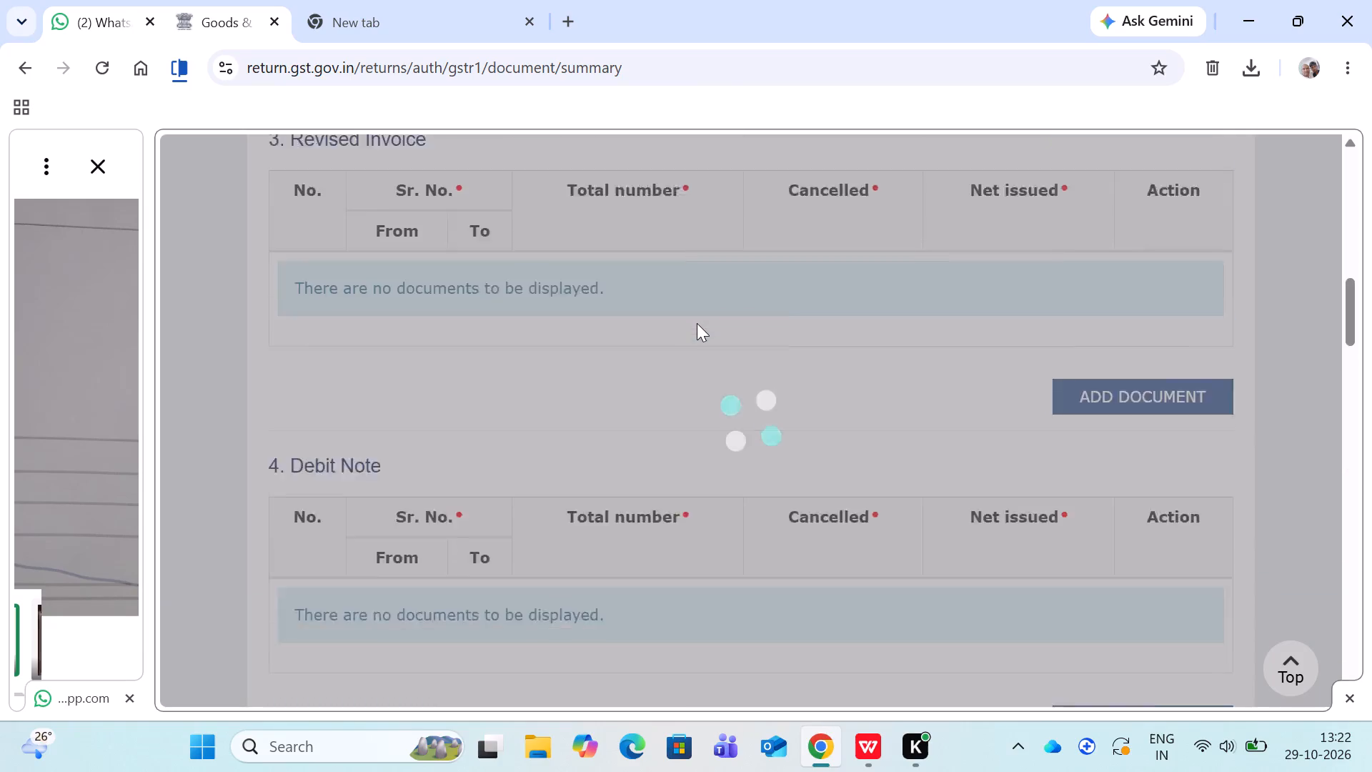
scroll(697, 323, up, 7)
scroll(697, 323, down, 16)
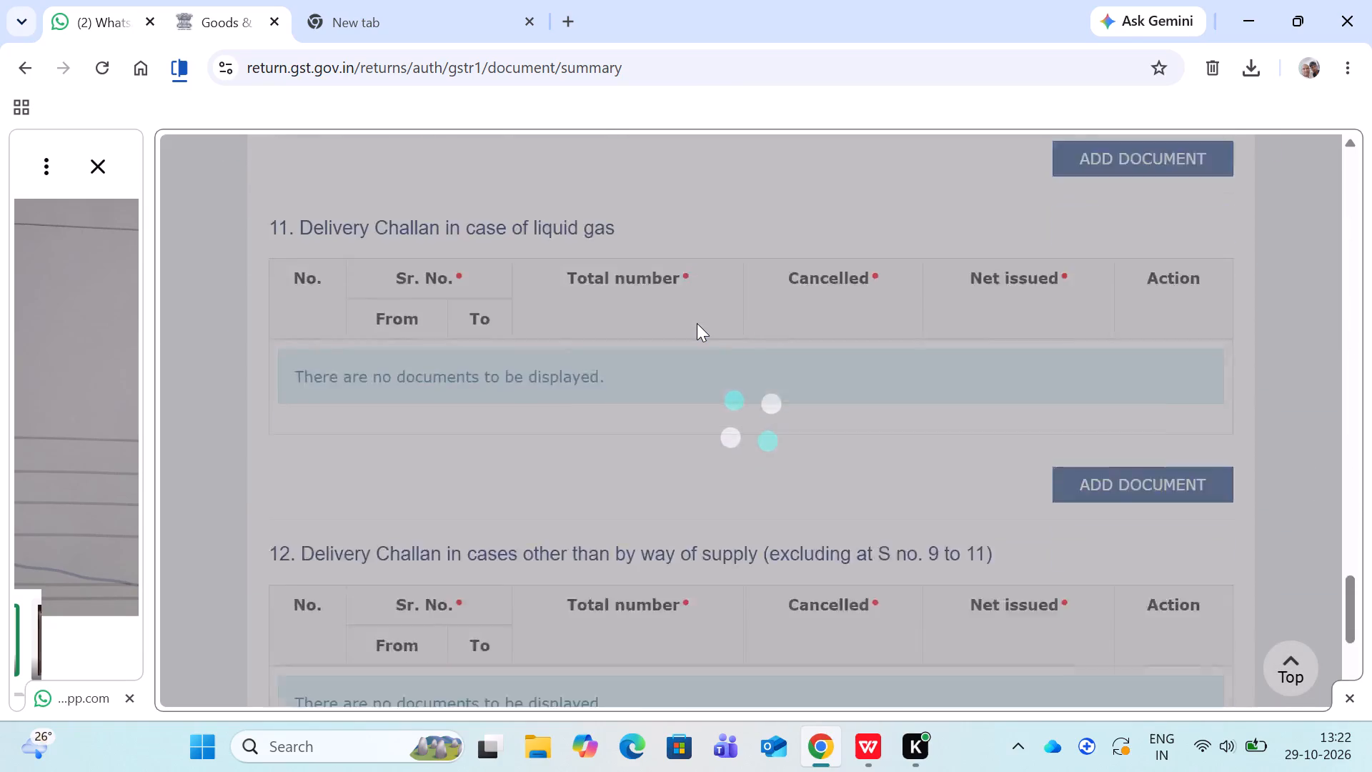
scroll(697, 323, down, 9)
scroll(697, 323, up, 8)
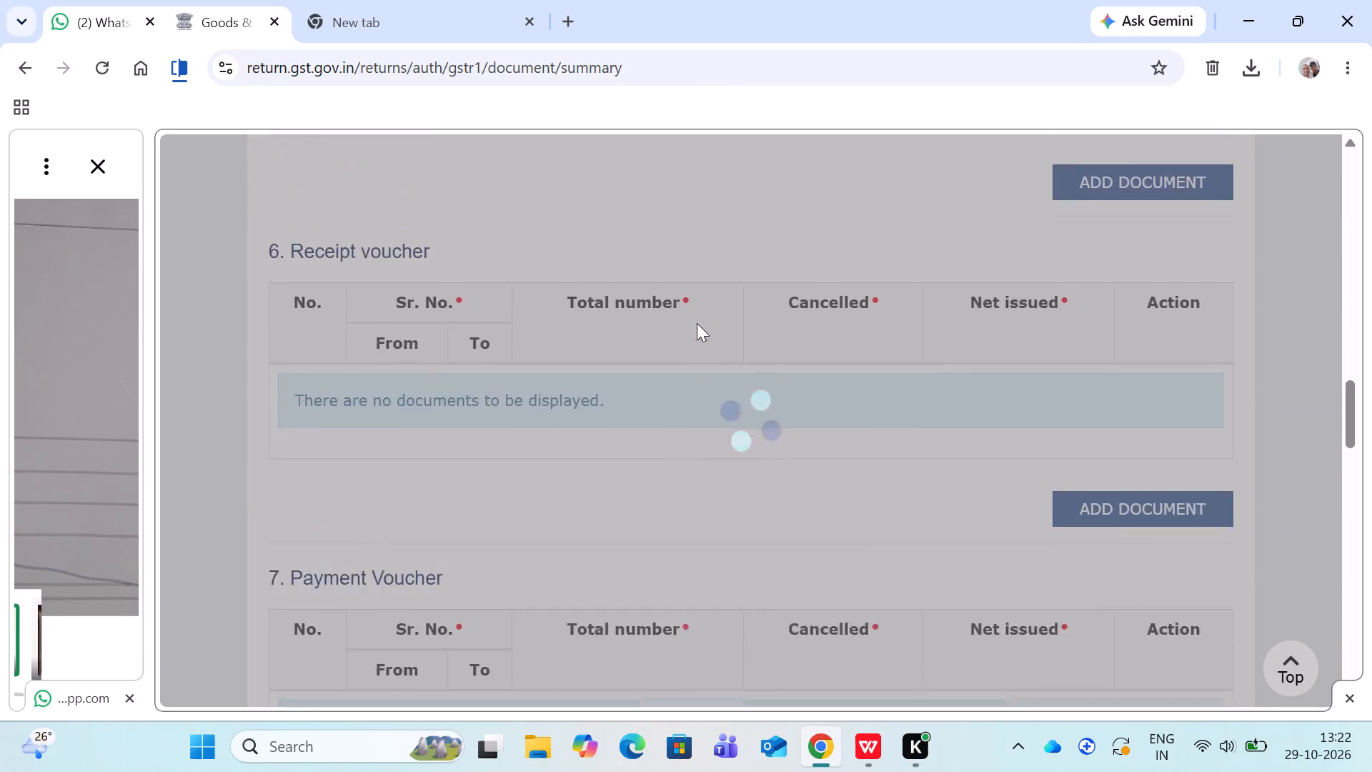
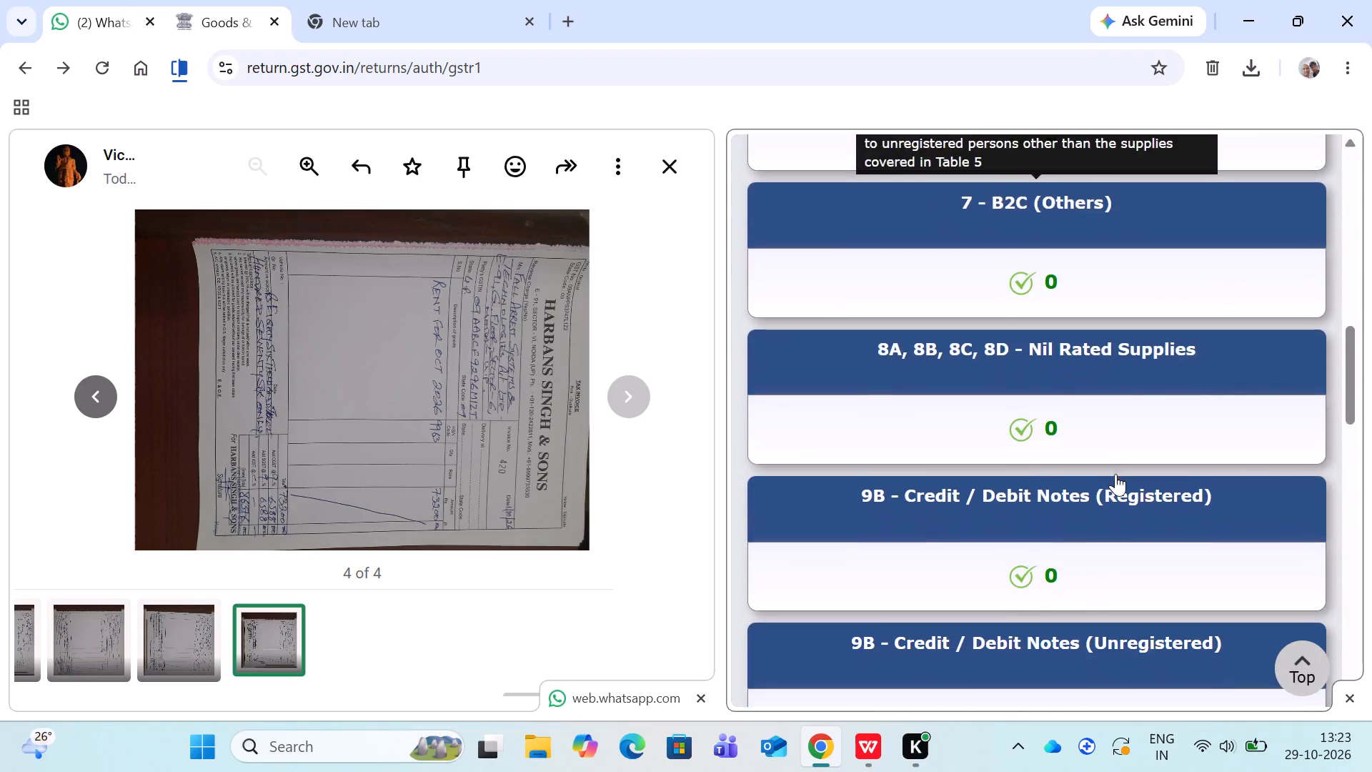
scroll(1115, 474, down, 5)
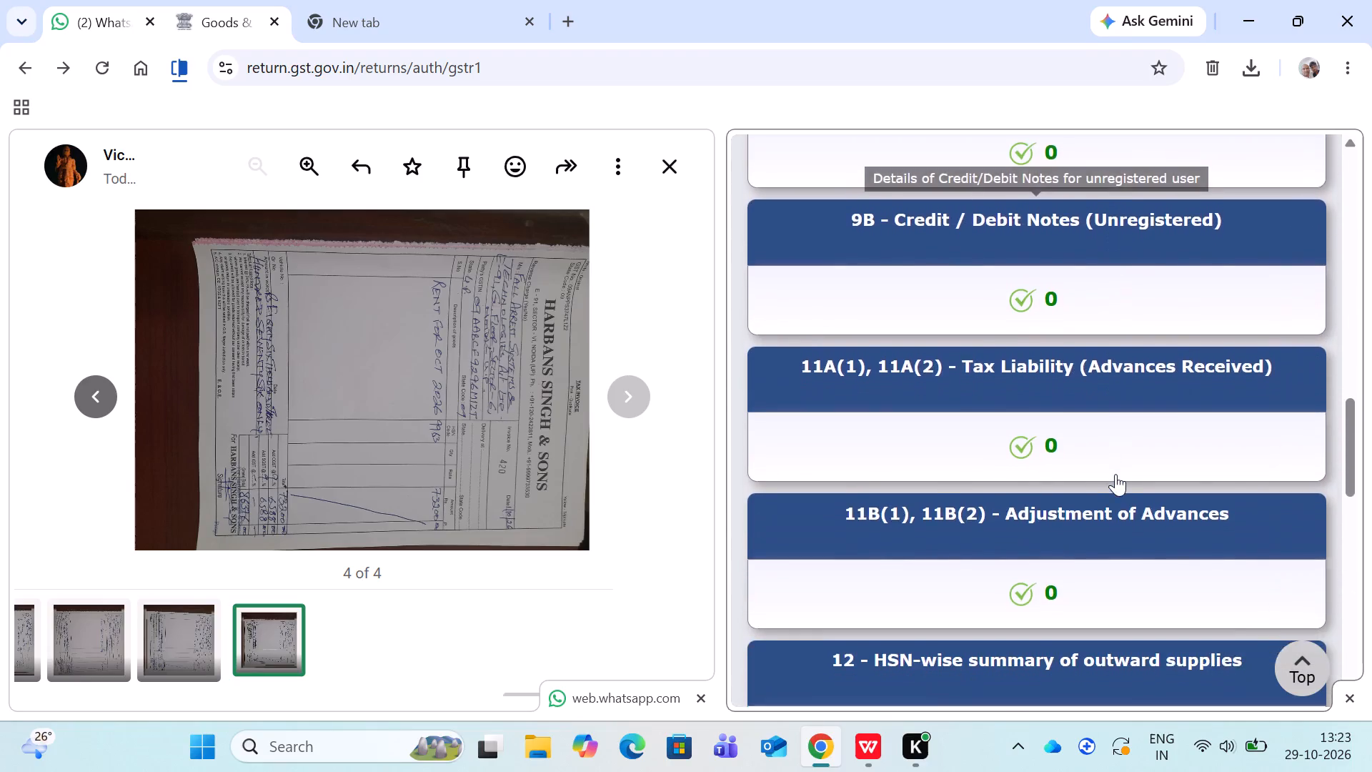
scroll(1115, 474, down, 3)
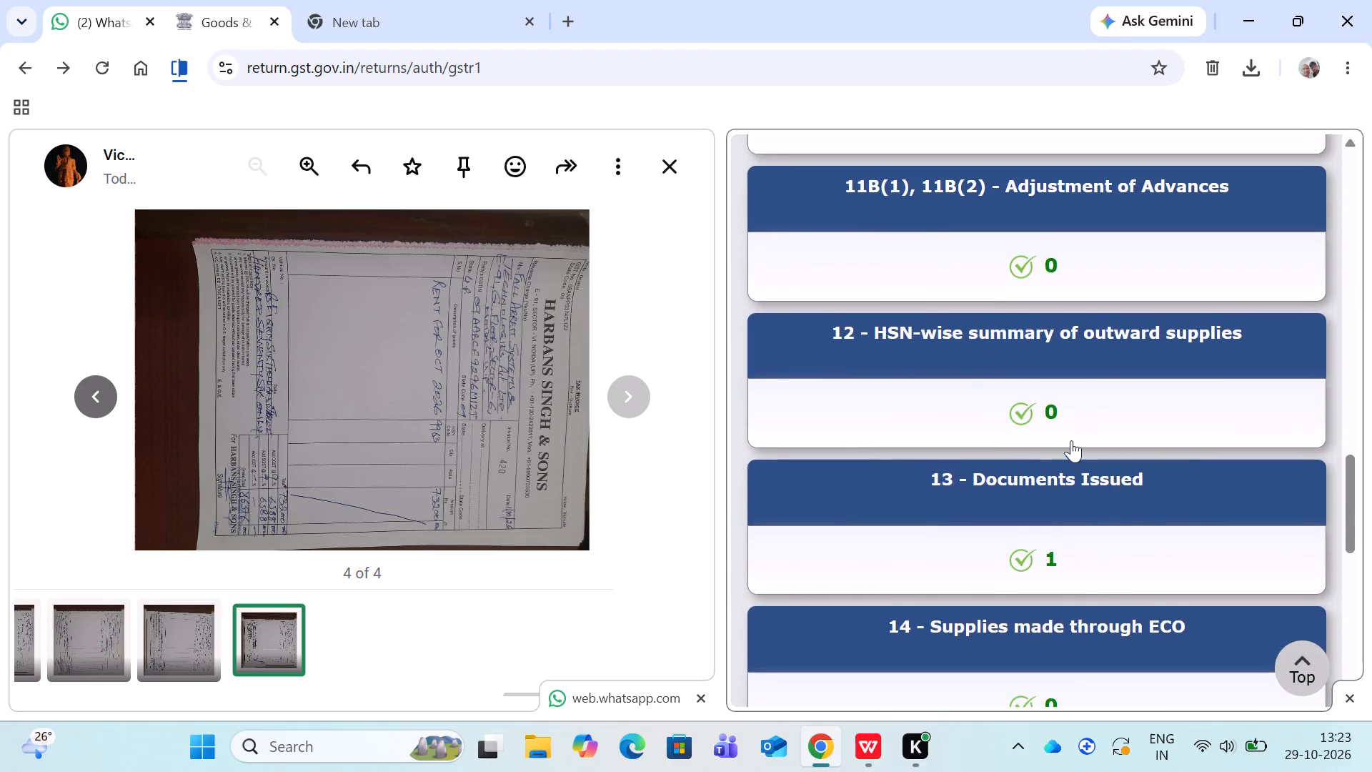
click(1059, 422)
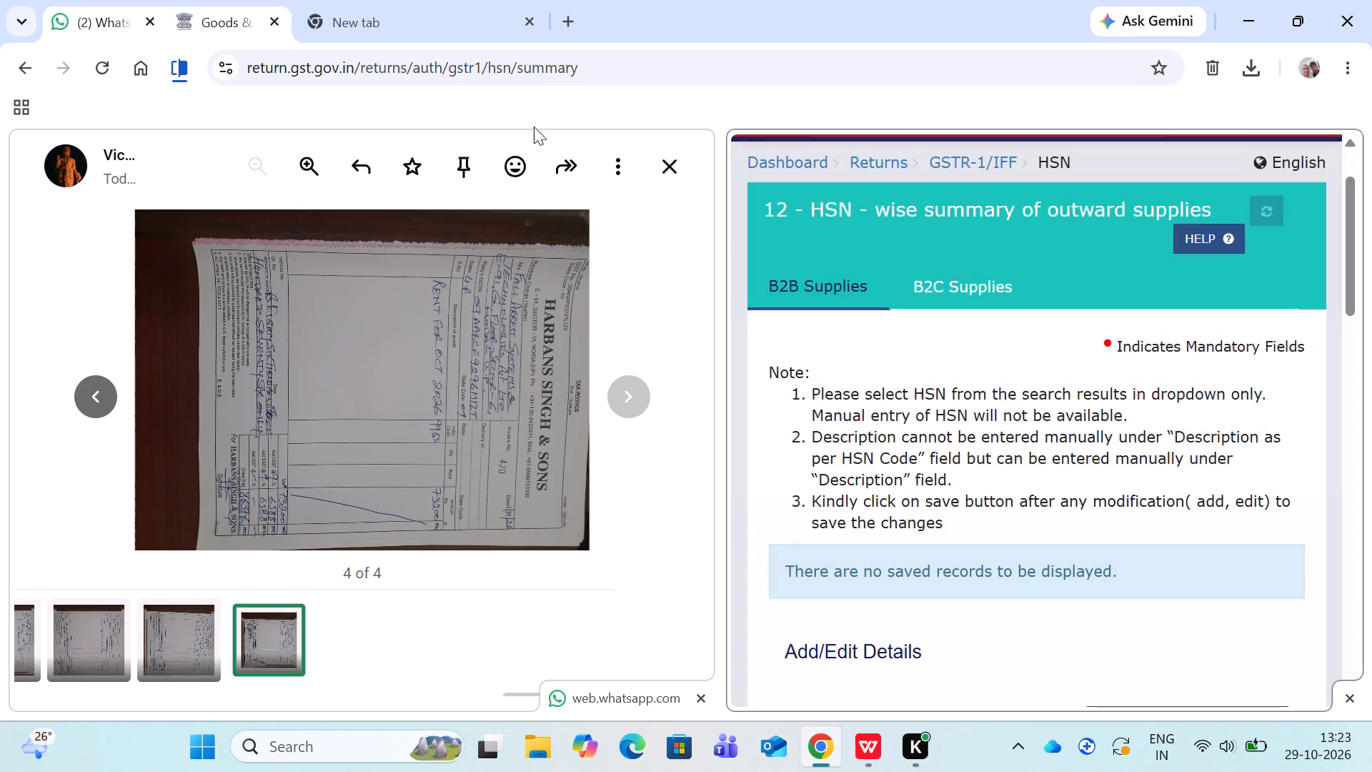
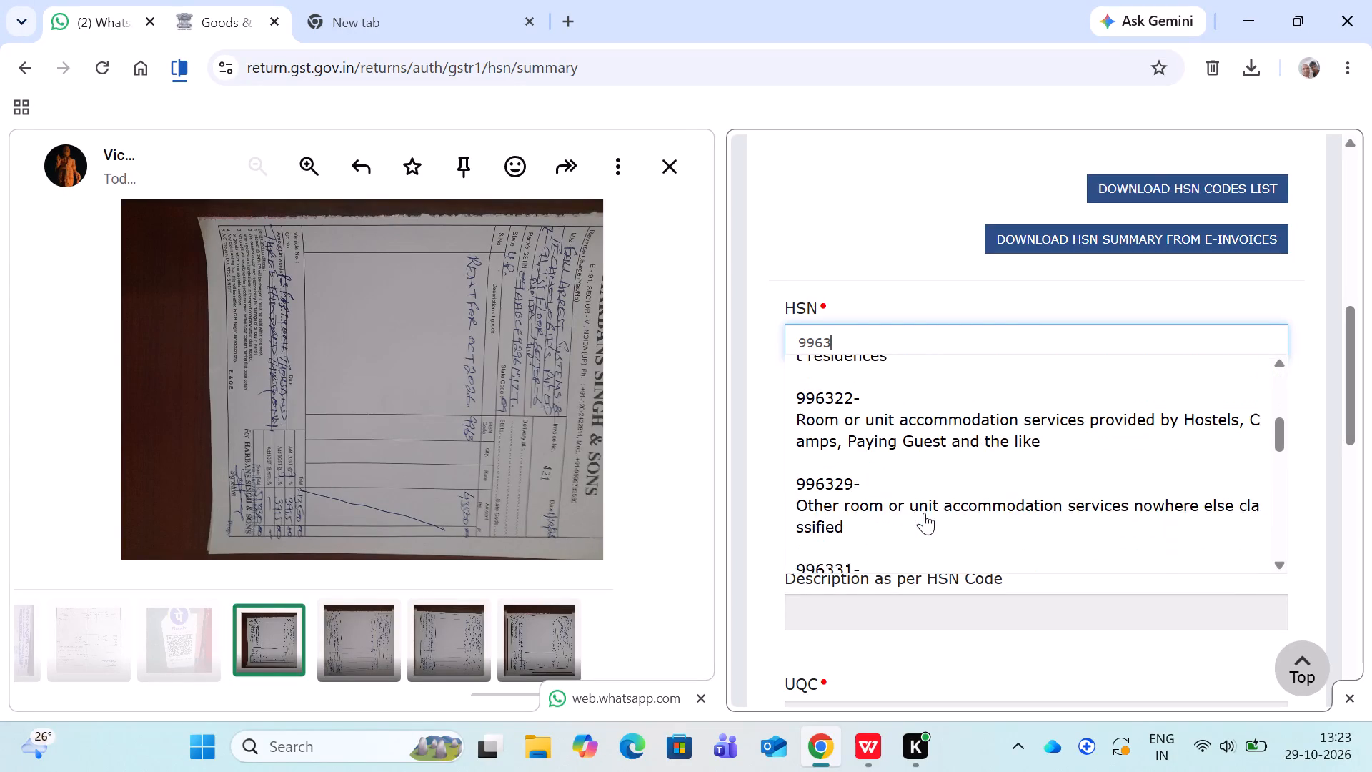
Look through the HSN code suggestions for 9963 to find the one matching the rent bill.
scroll(924, 513, down, 1)
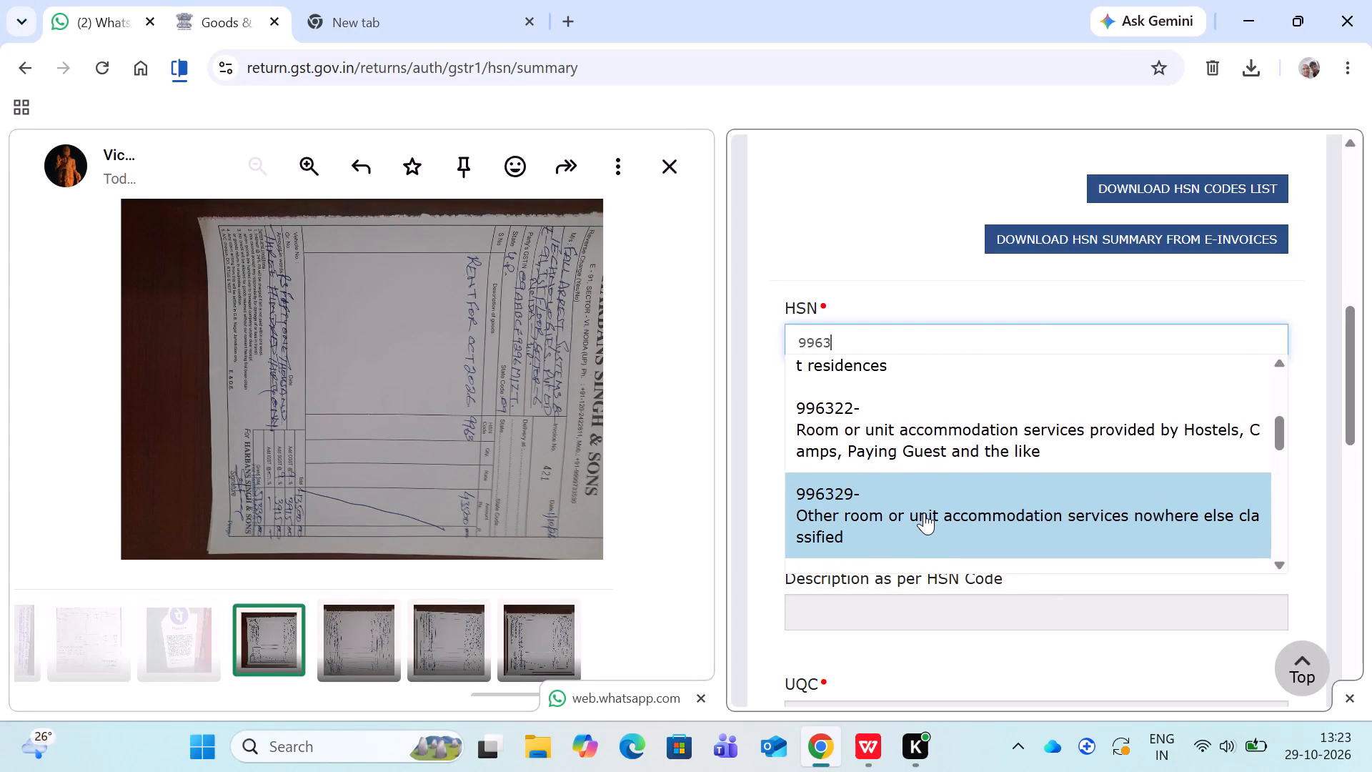
scroll(924, 513, up, 1)
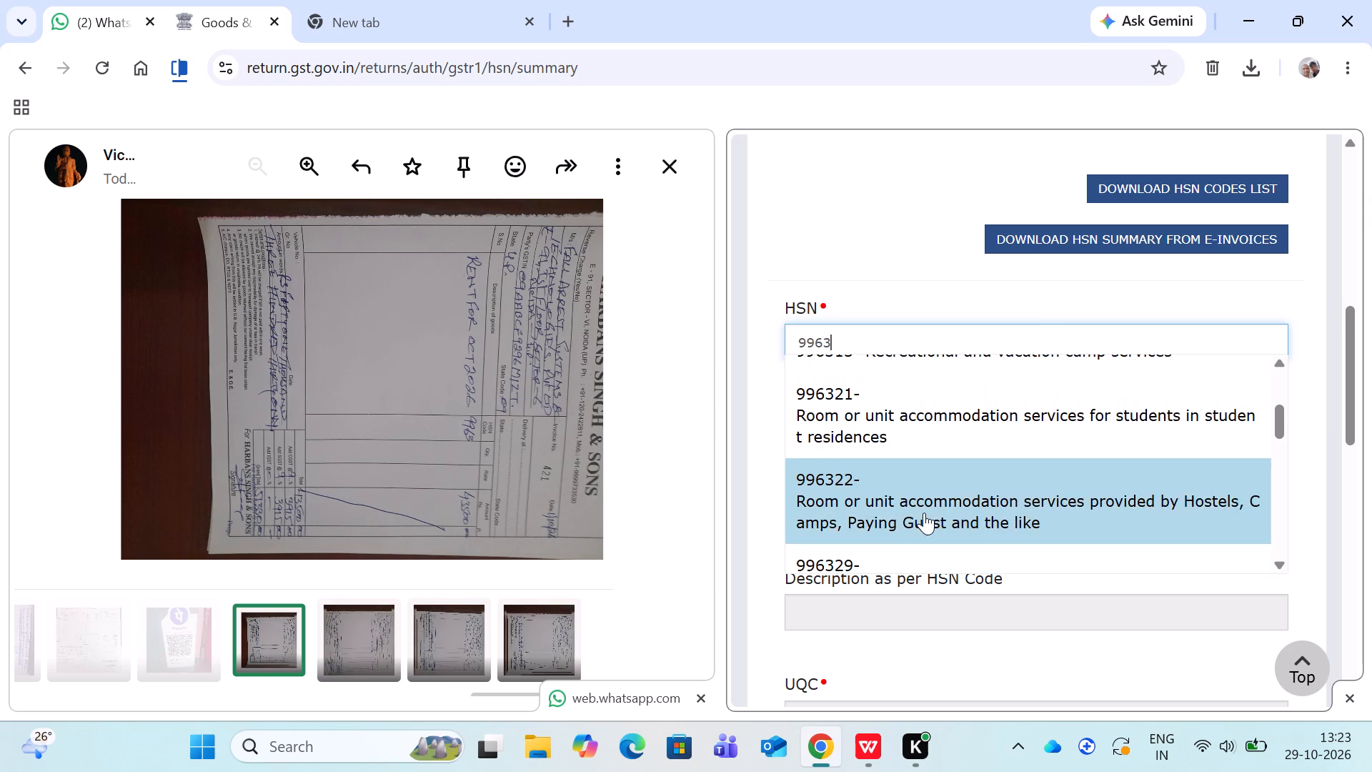
scroll(924, 513, up, 4)
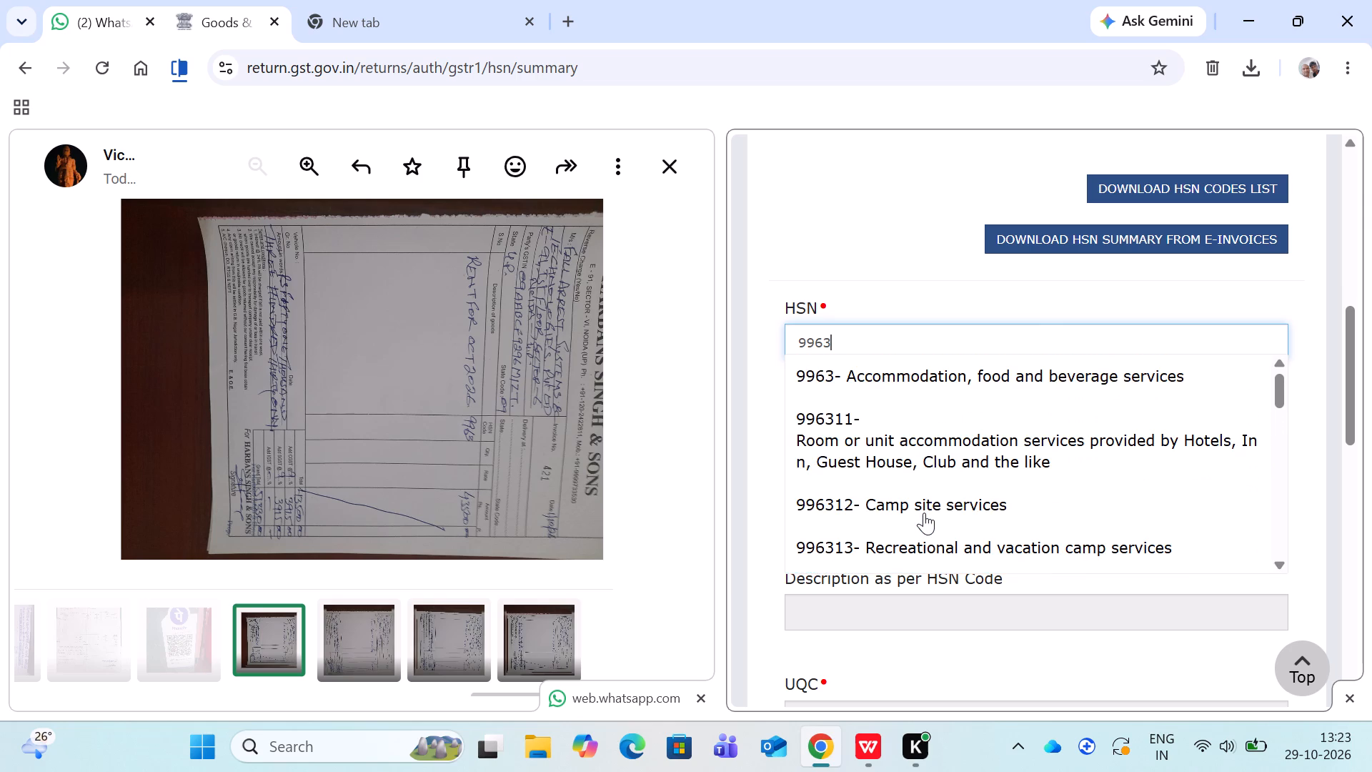
scroll(924, 513, up, 5)
scroll(924, 513, down, 4)
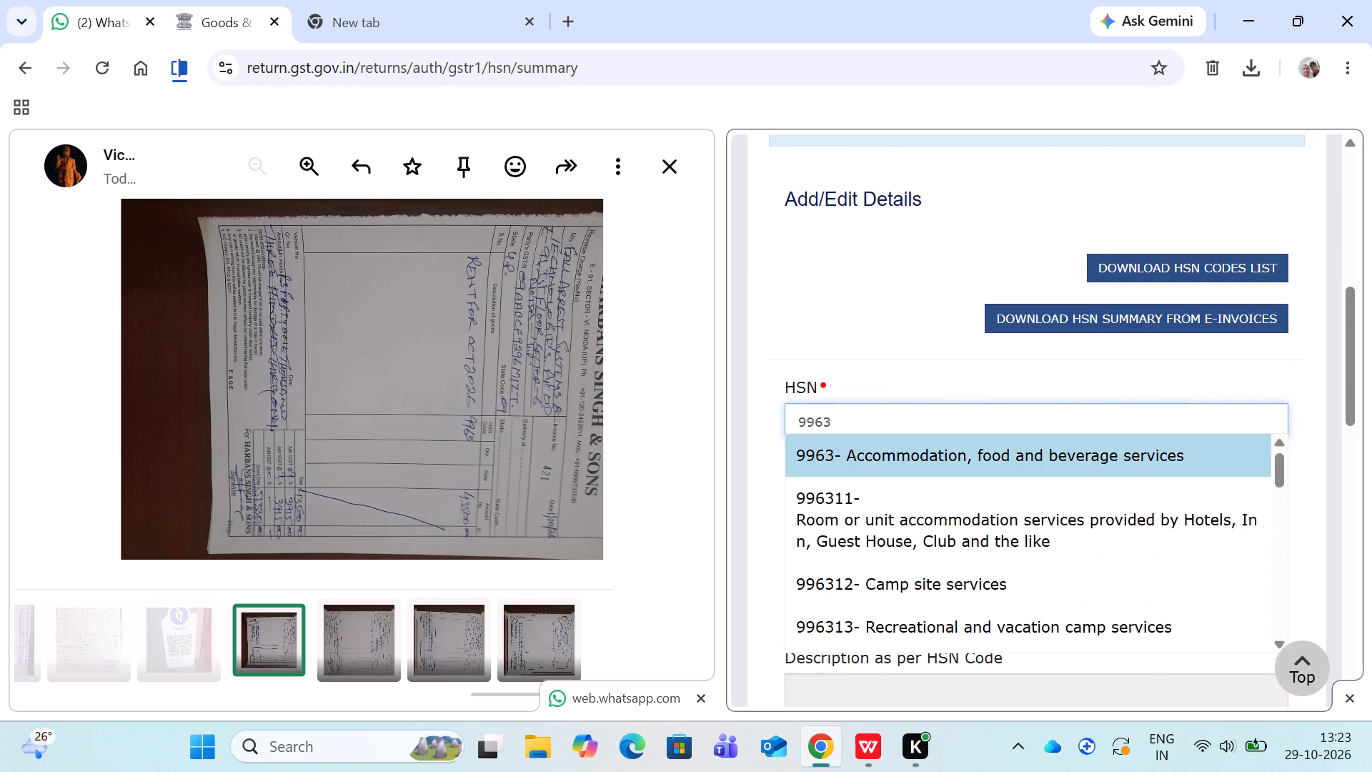
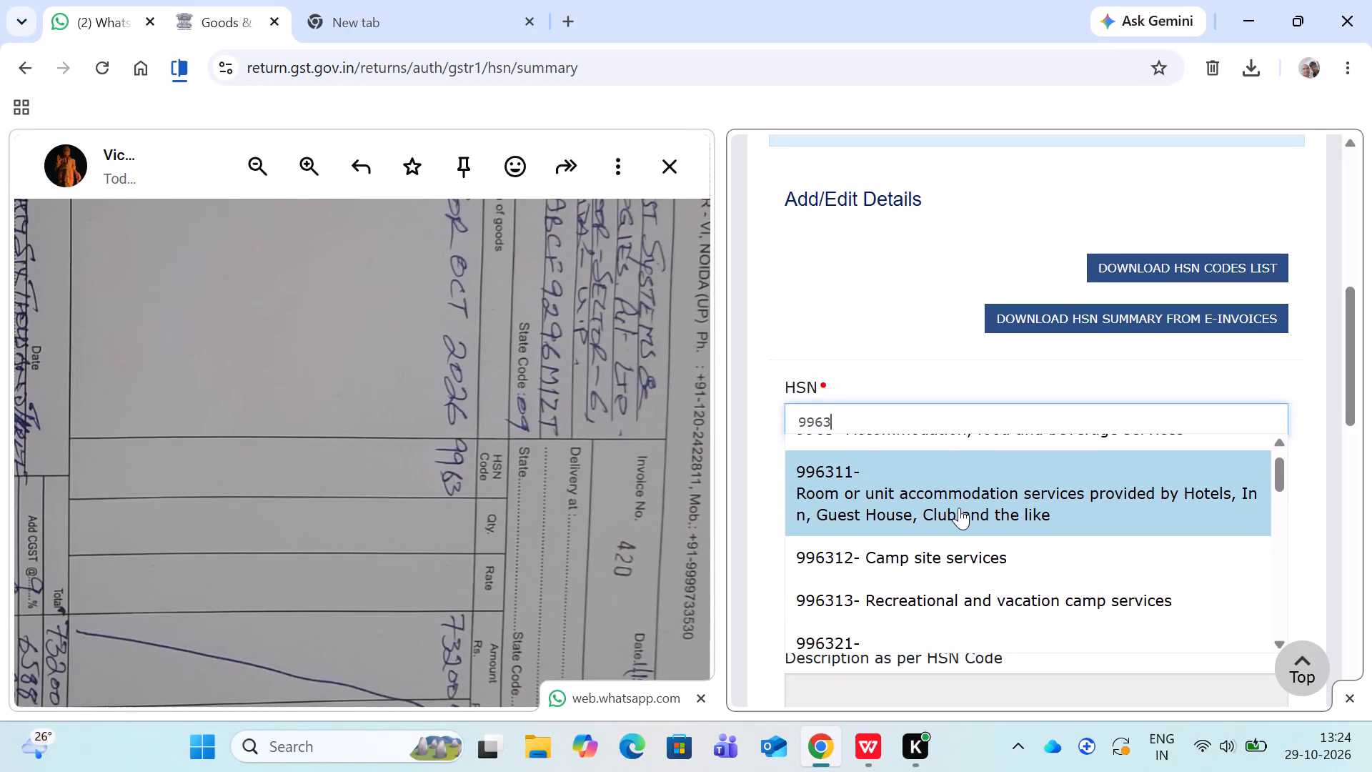
Look through the HSN suggestions for 9963 to find the code matching the service on the photographed bill.
scroll(959, 508, down, 2)
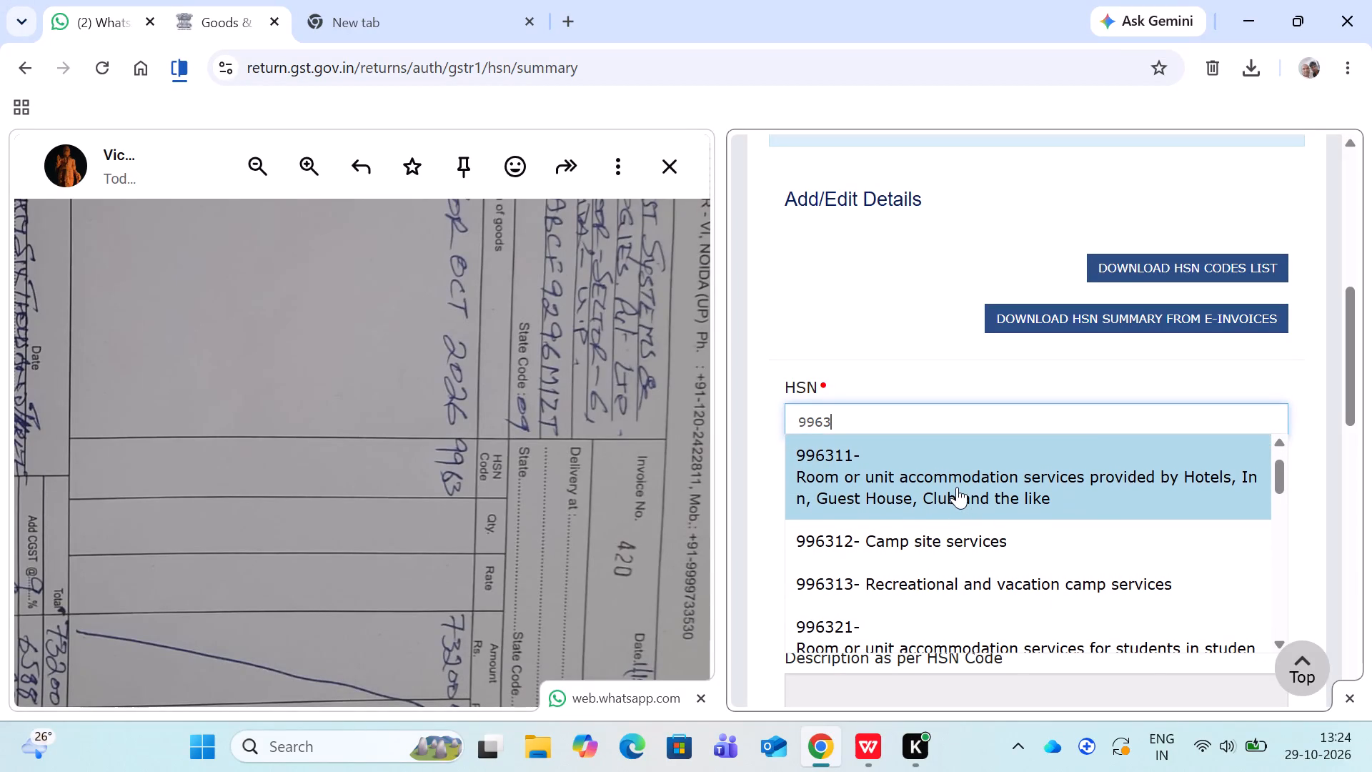
scroll(958, 488, down, 1)
scroll(940, 427, down, 1)
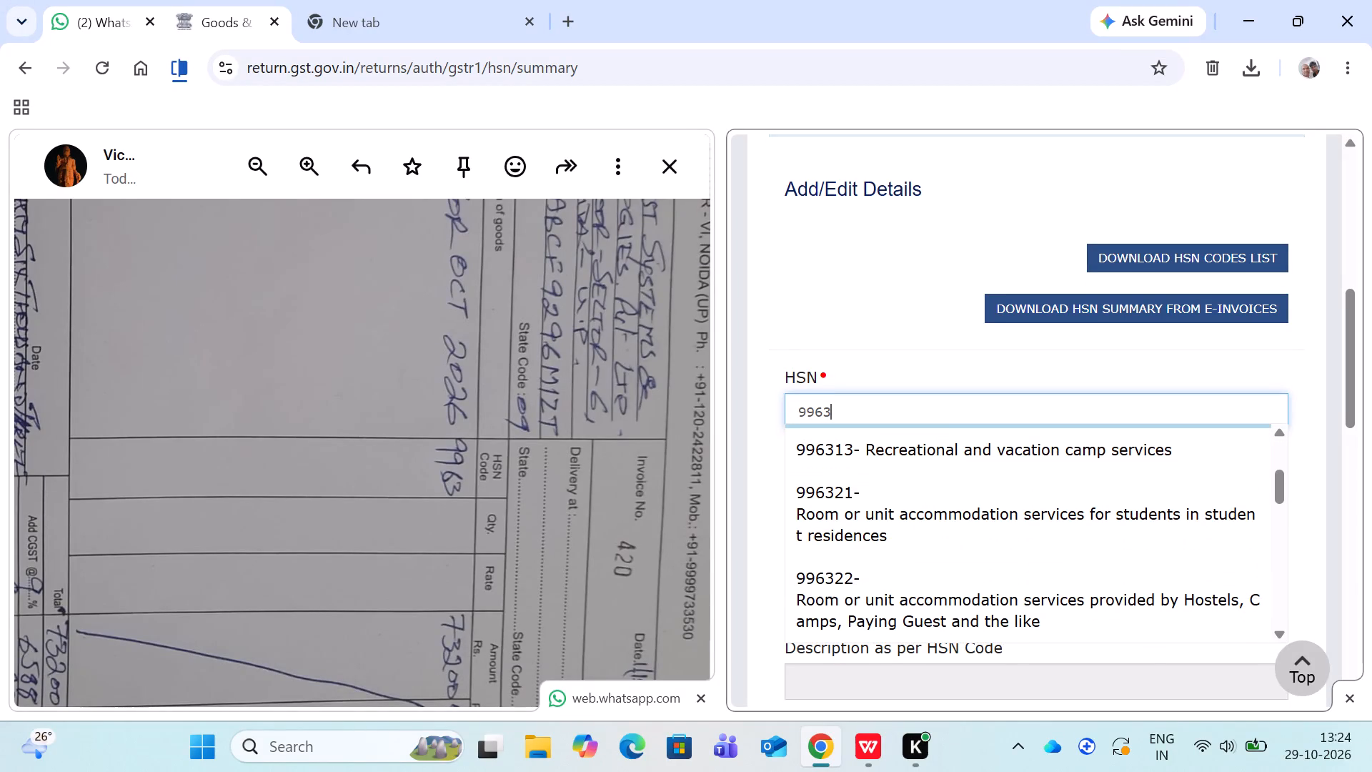
scroll(940, 427, down, 1)
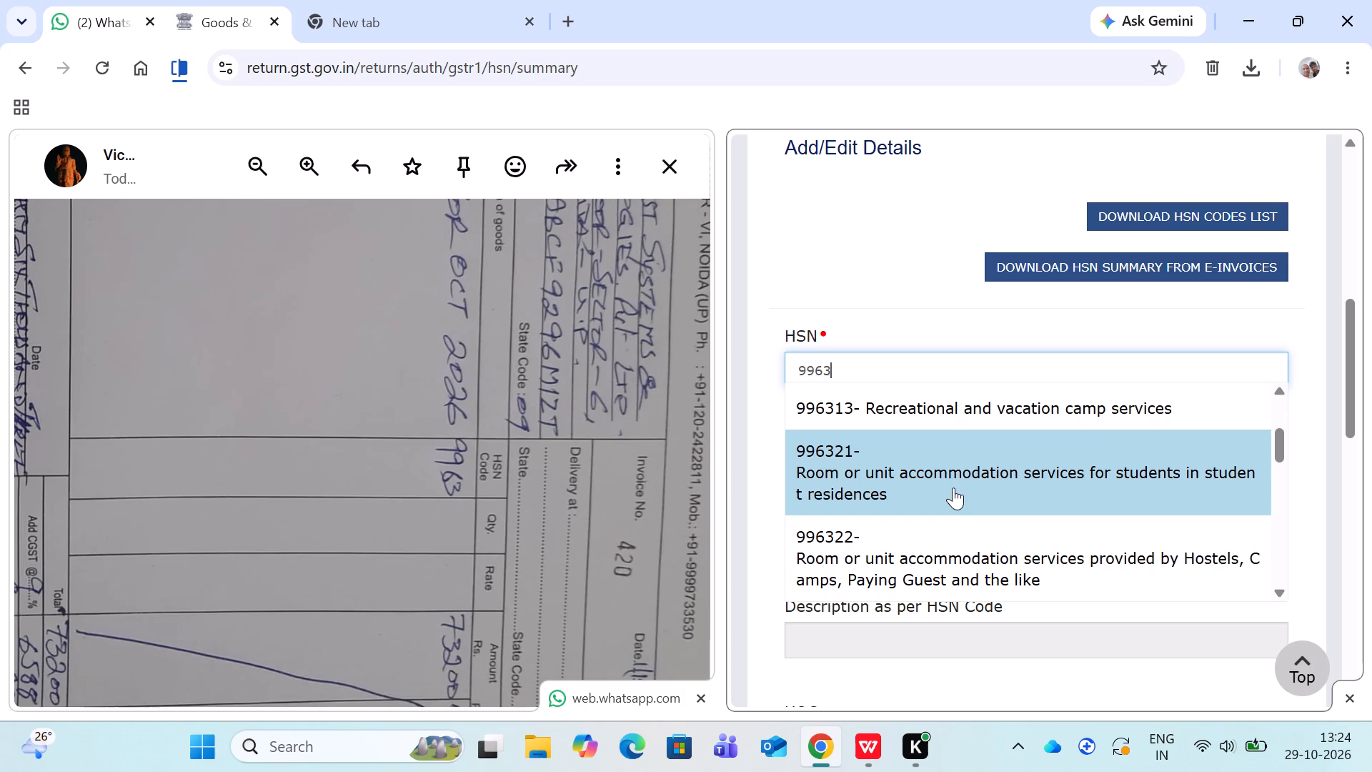
scroll(953, 488, down, 4)
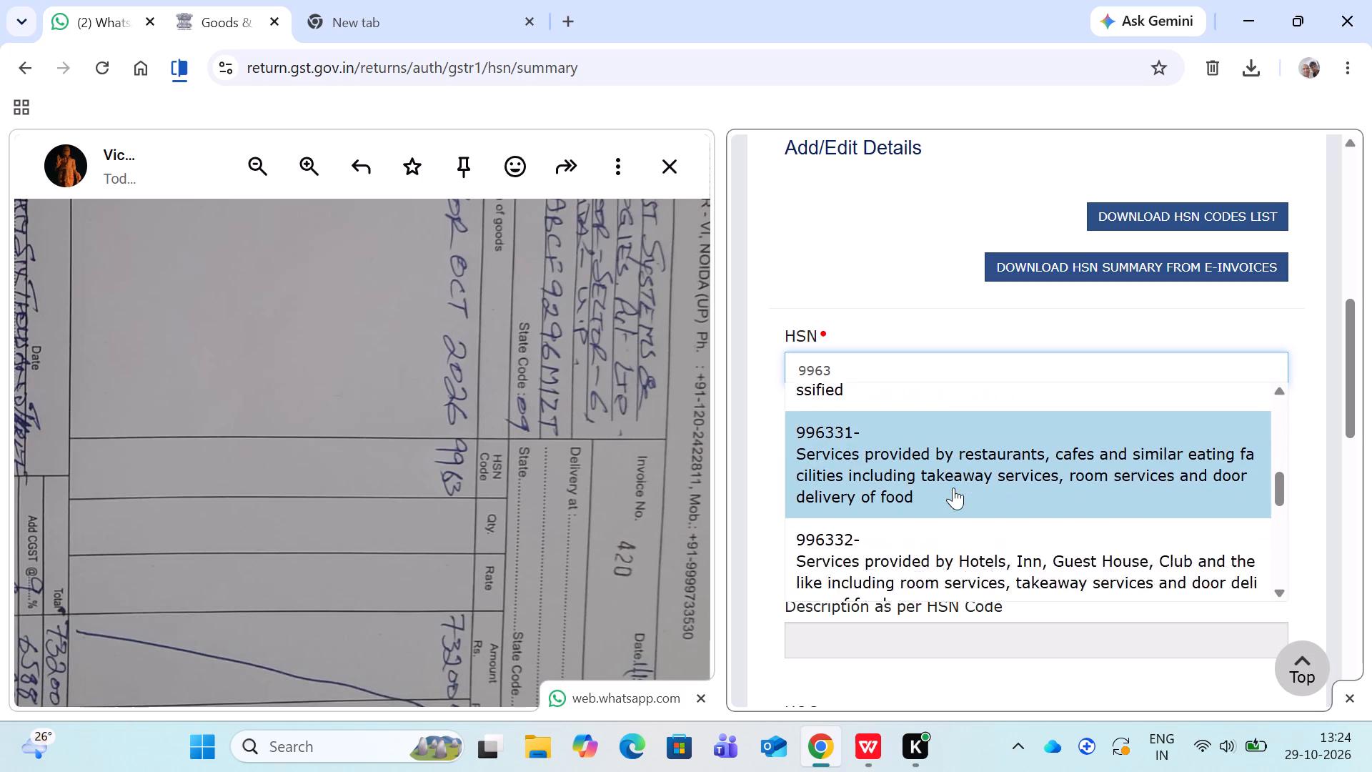
scroll(953, 488, down, 6)
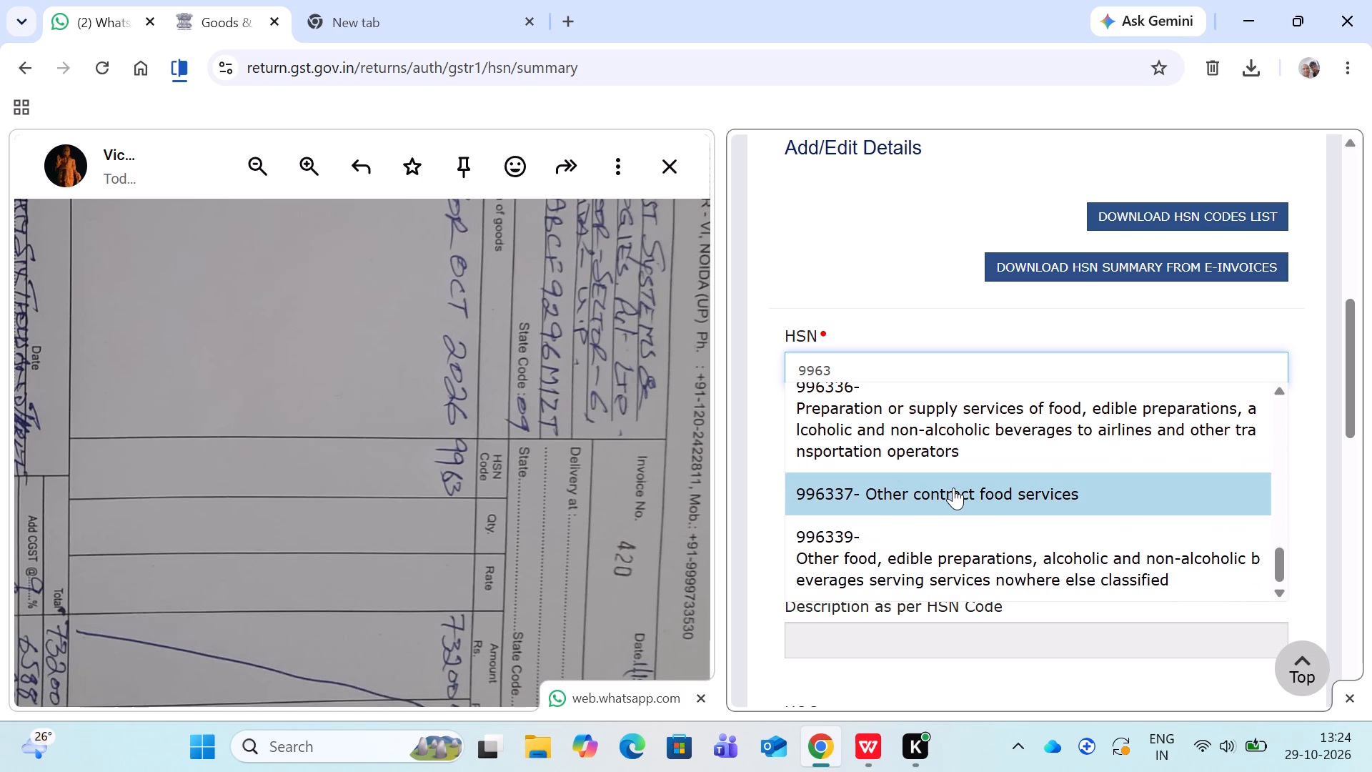
scroll(953, 488, up, 6)
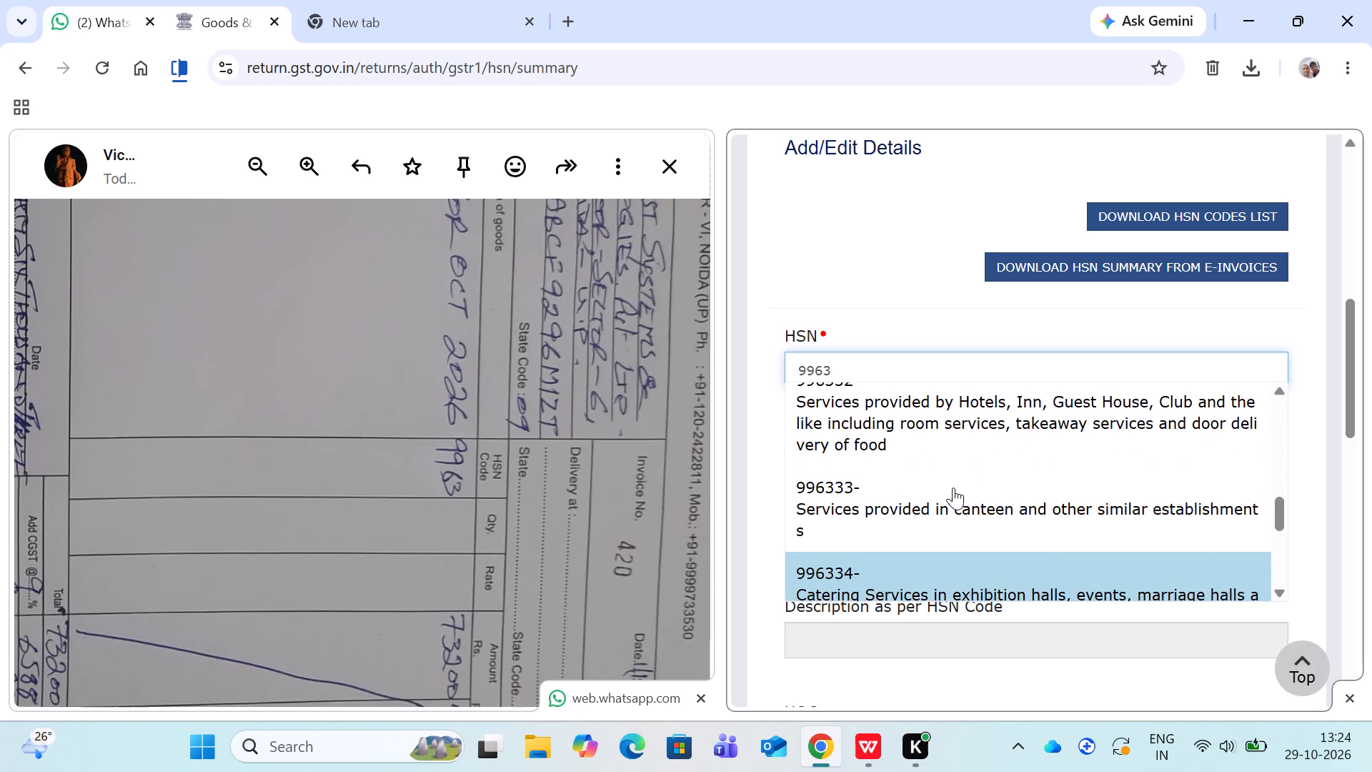
scroll(953, 488, up, 17)
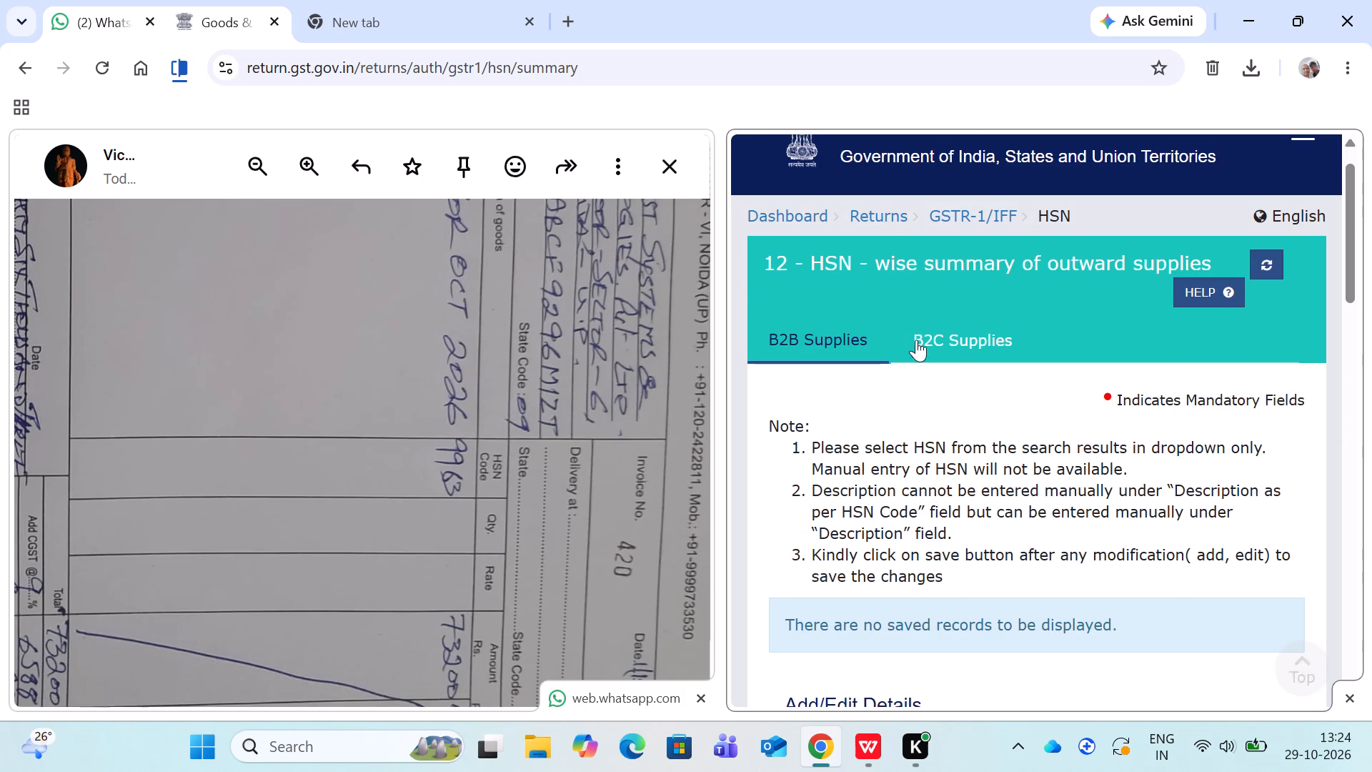
scroll(942, 613, down, 5)
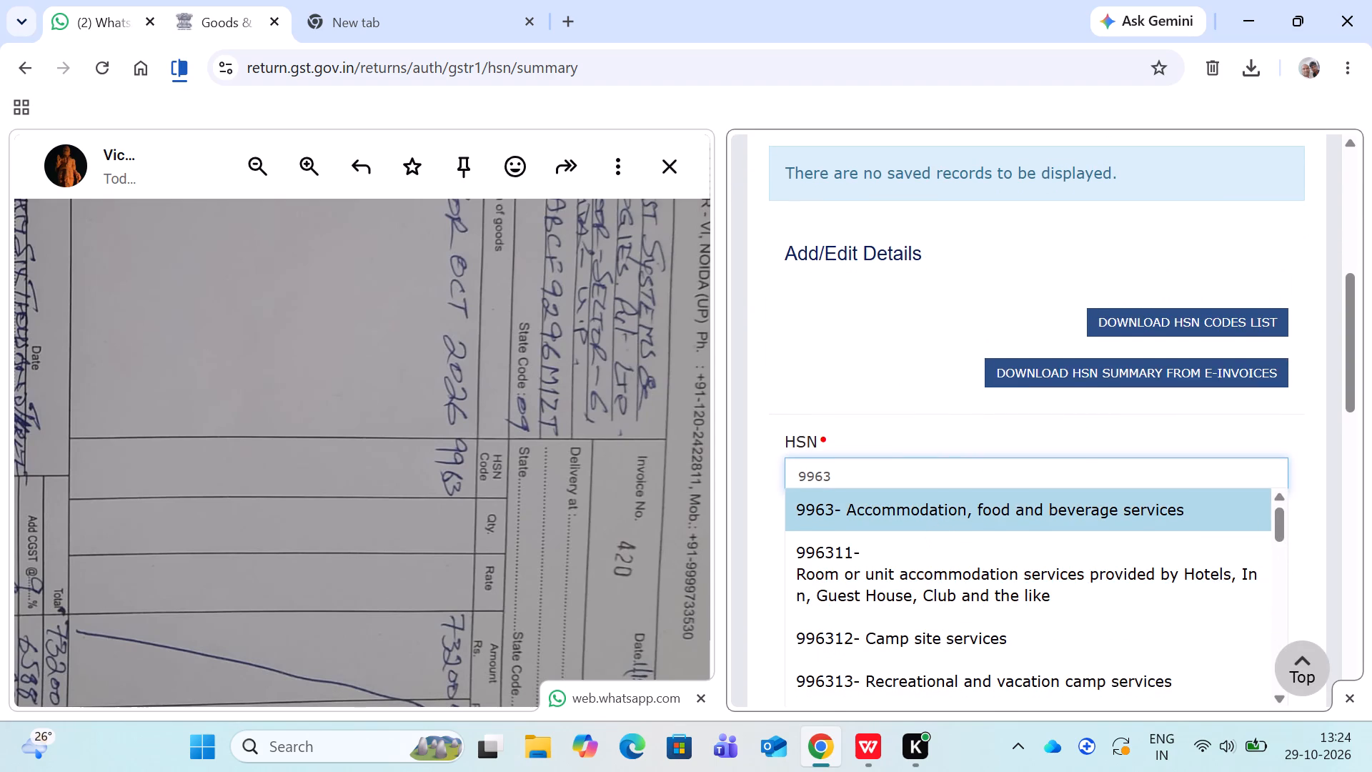
Clear the code 9963 from the HSN field in the HSN summary's Add/Edit Details form.
click(870, 474)
key(BackSpace)
key(BackSpace)
key(BackSpace)
key(BackSpace)
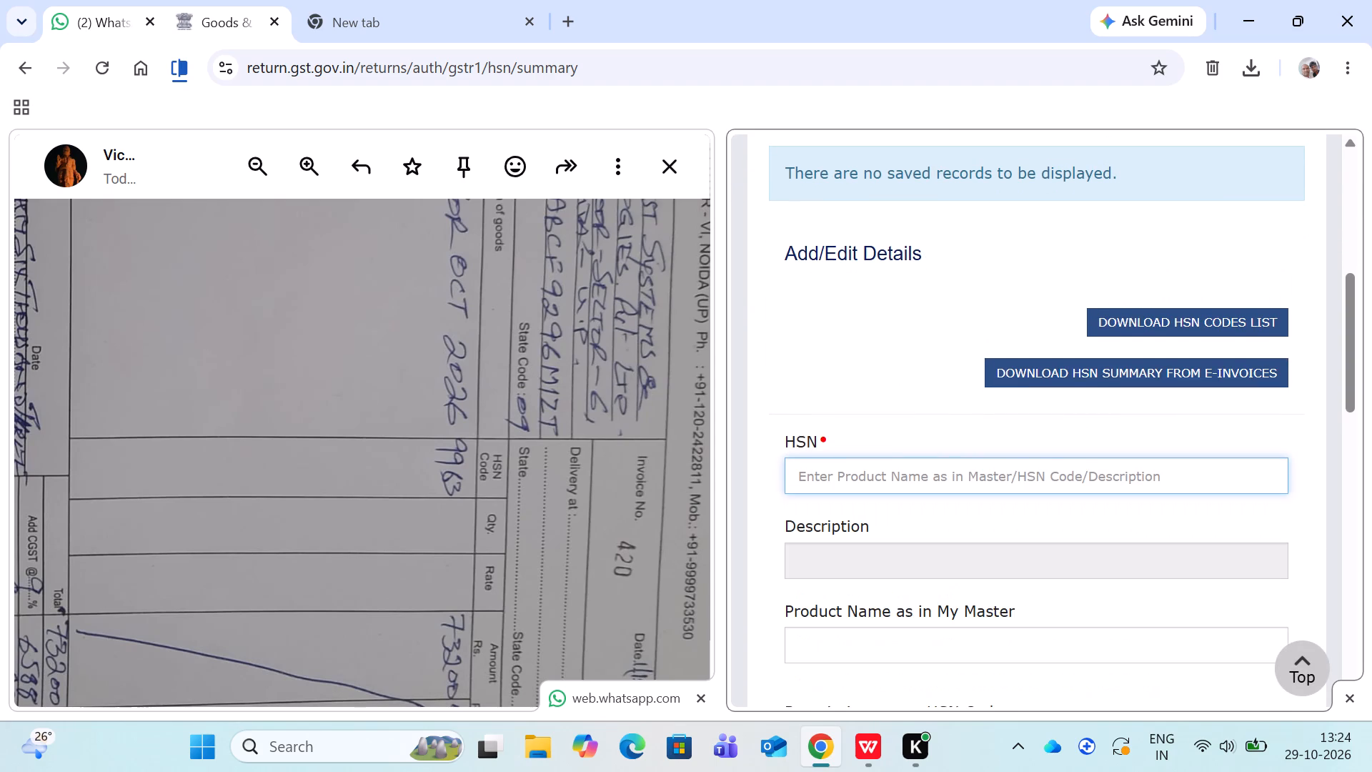
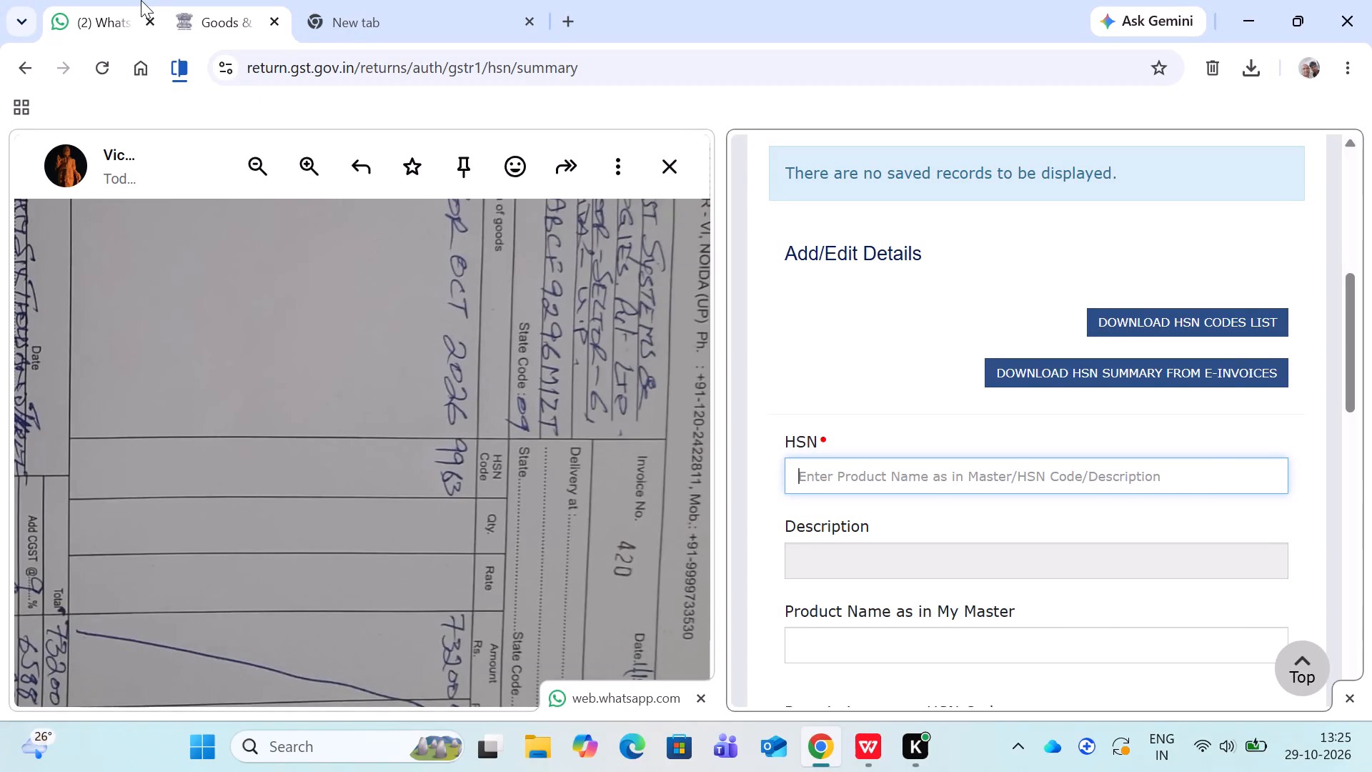
Bring up the split view arrangement options for the paired WhatsApp and GST portal tabs.
right_click(201, 22)
click(270, 73)
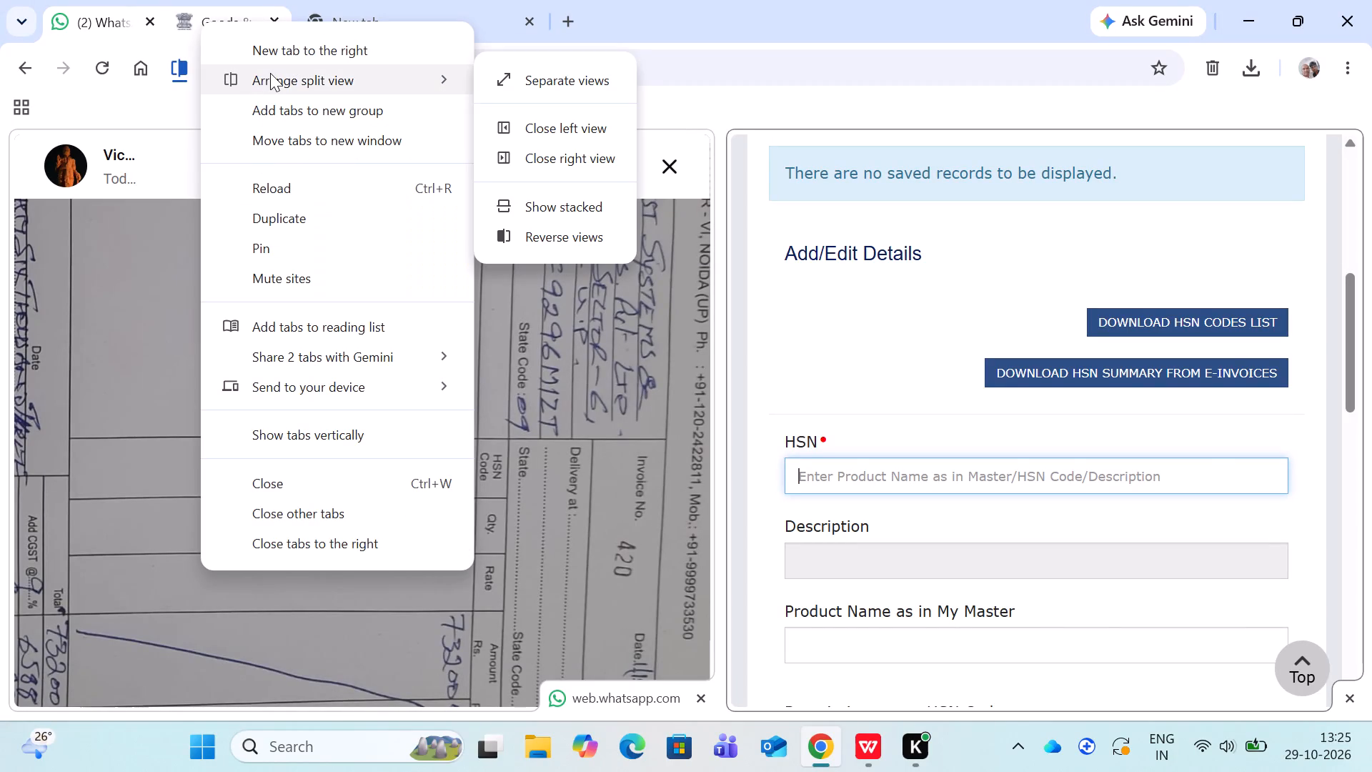
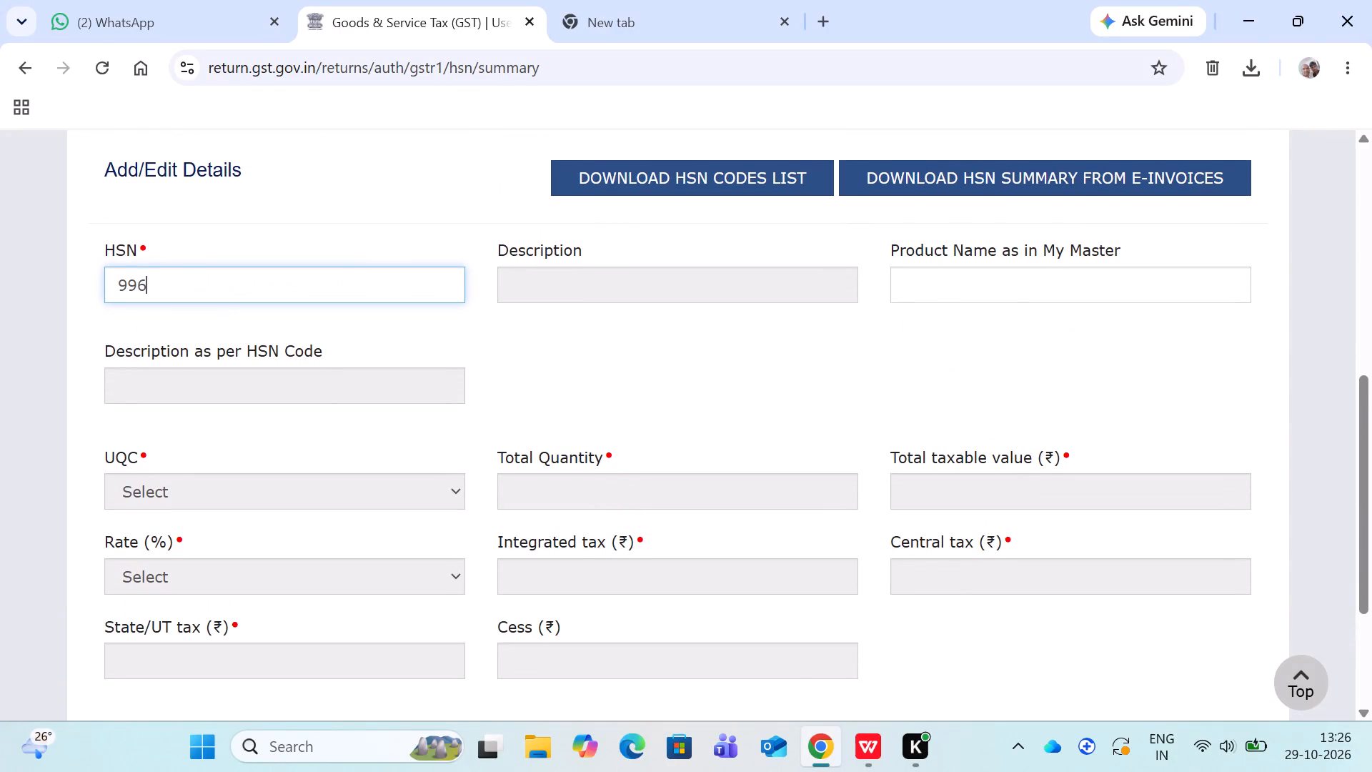
Complete the code 9963 in the HSN field of the HSN summary's Add/Edit Details form.
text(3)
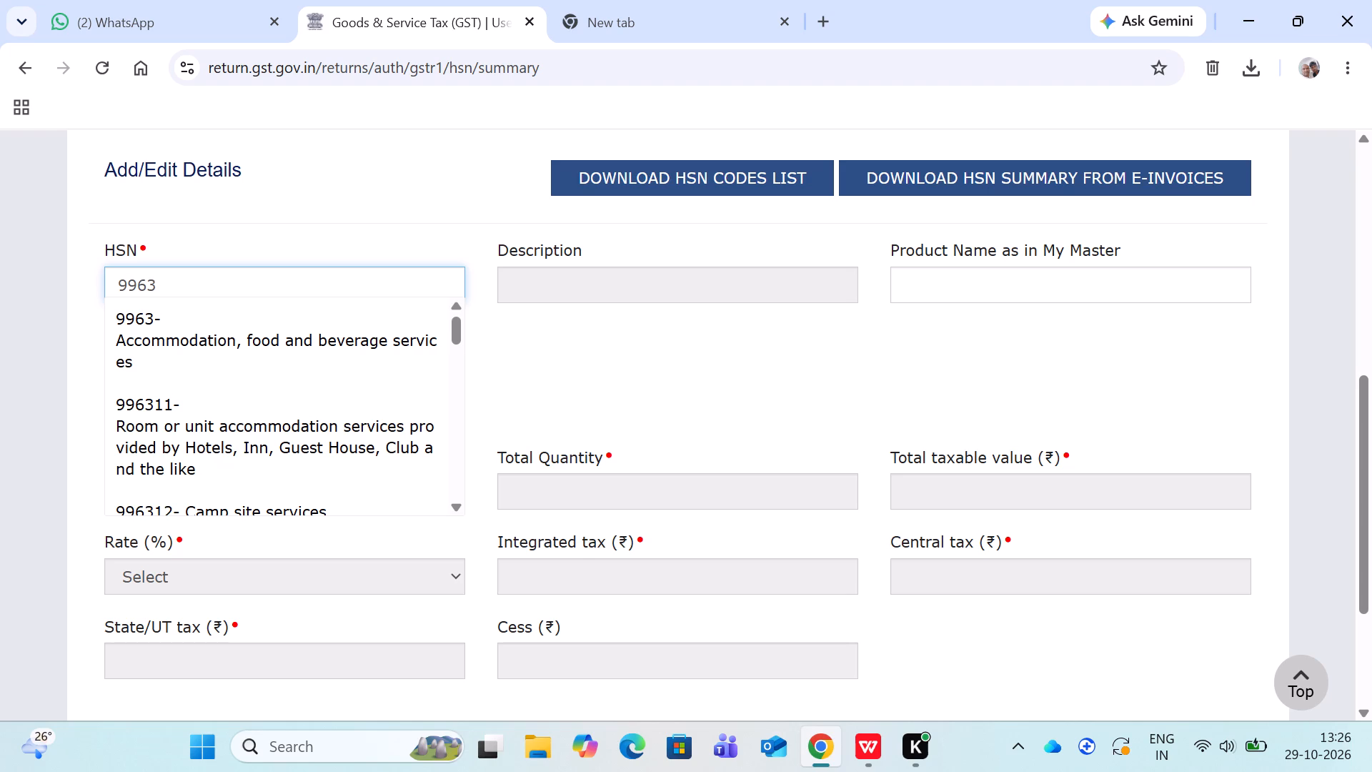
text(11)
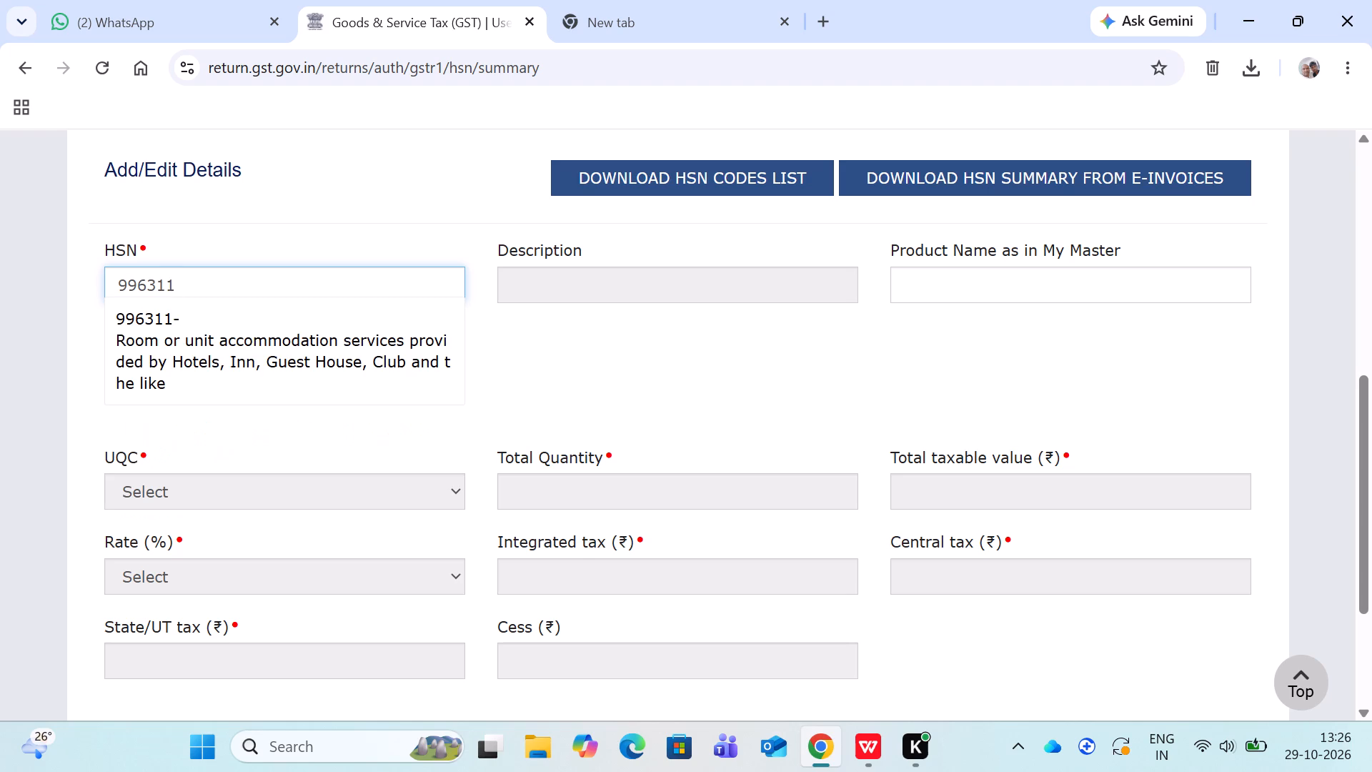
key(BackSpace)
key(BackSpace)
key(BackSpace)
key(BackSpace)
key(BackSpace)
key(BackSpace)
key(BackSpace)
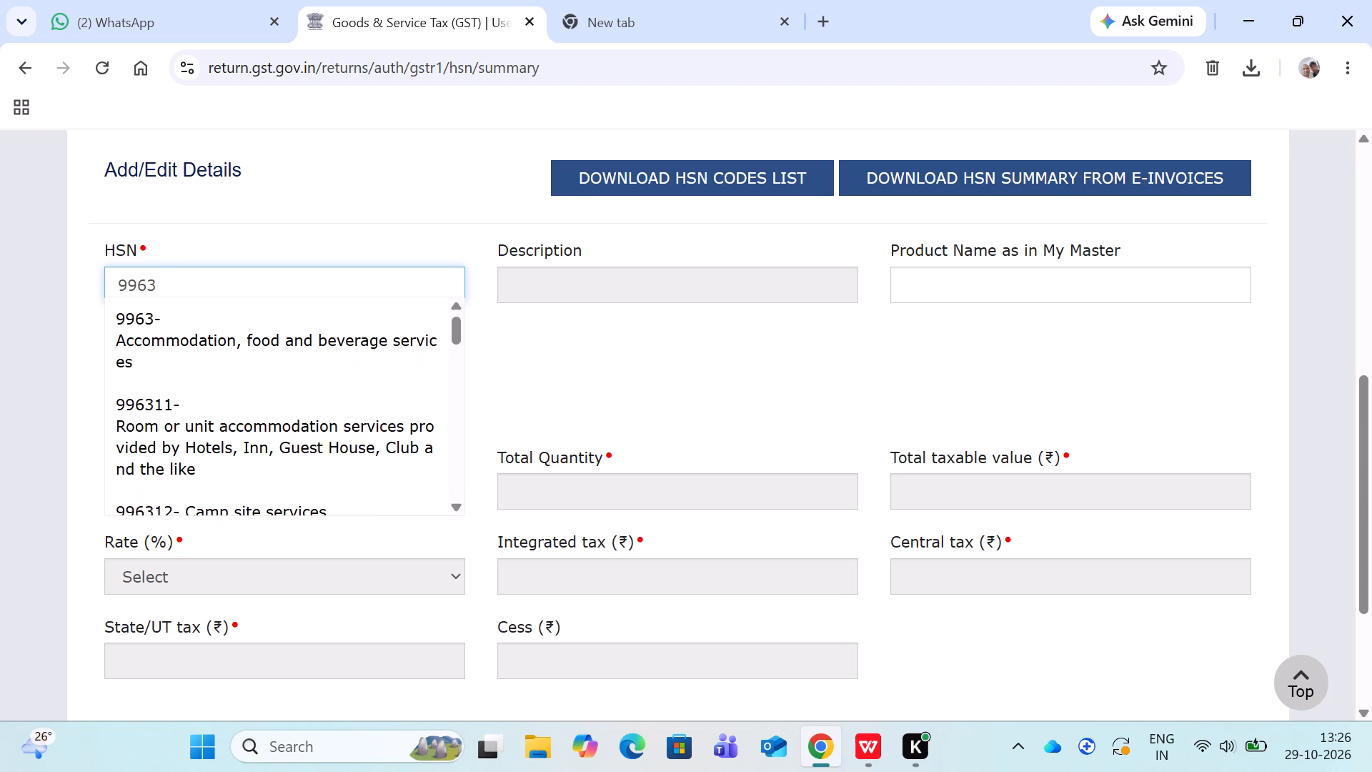
Return to the returns dashboard, search 2026-27 Quarter 2 (Jul - Sep), September, and view the filed GSTR-1.
scroll(228, 272, right, 19)
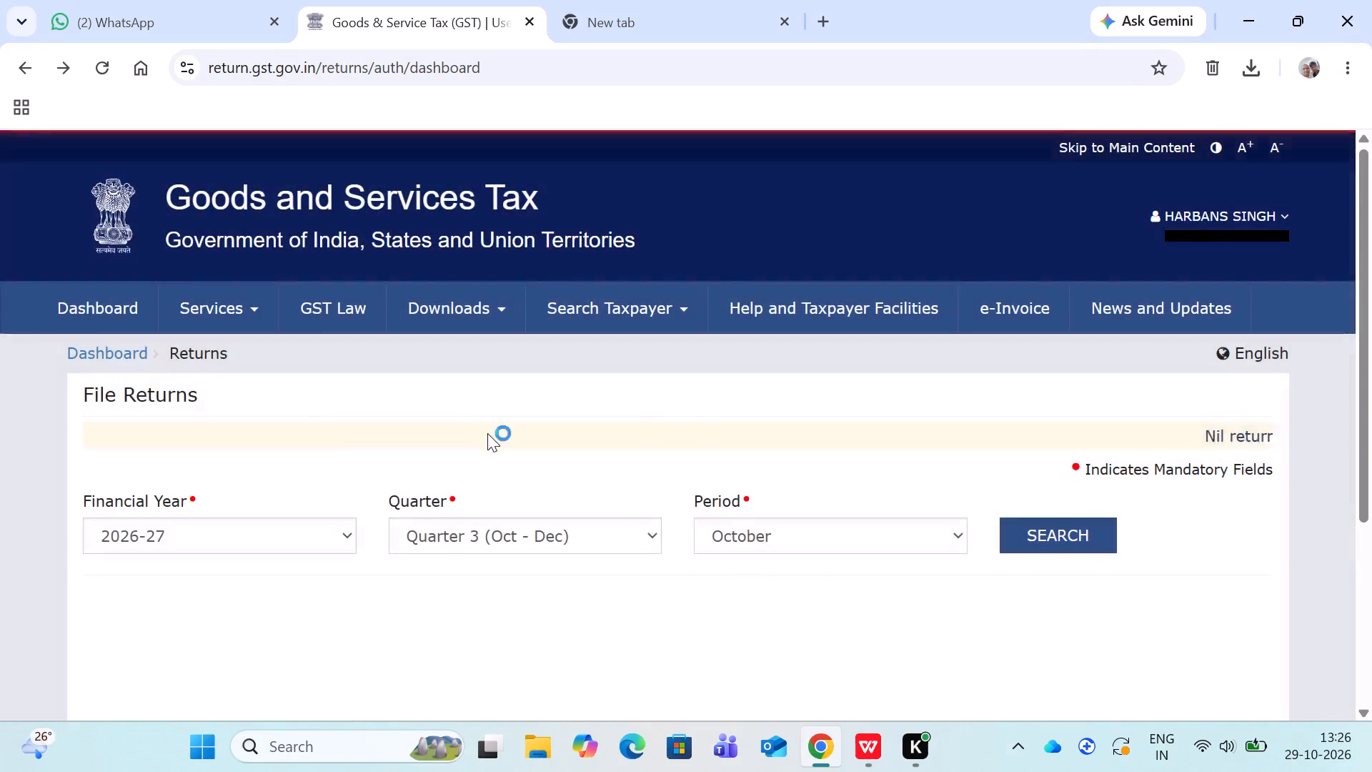
click(623, 528)
click(623, 528)
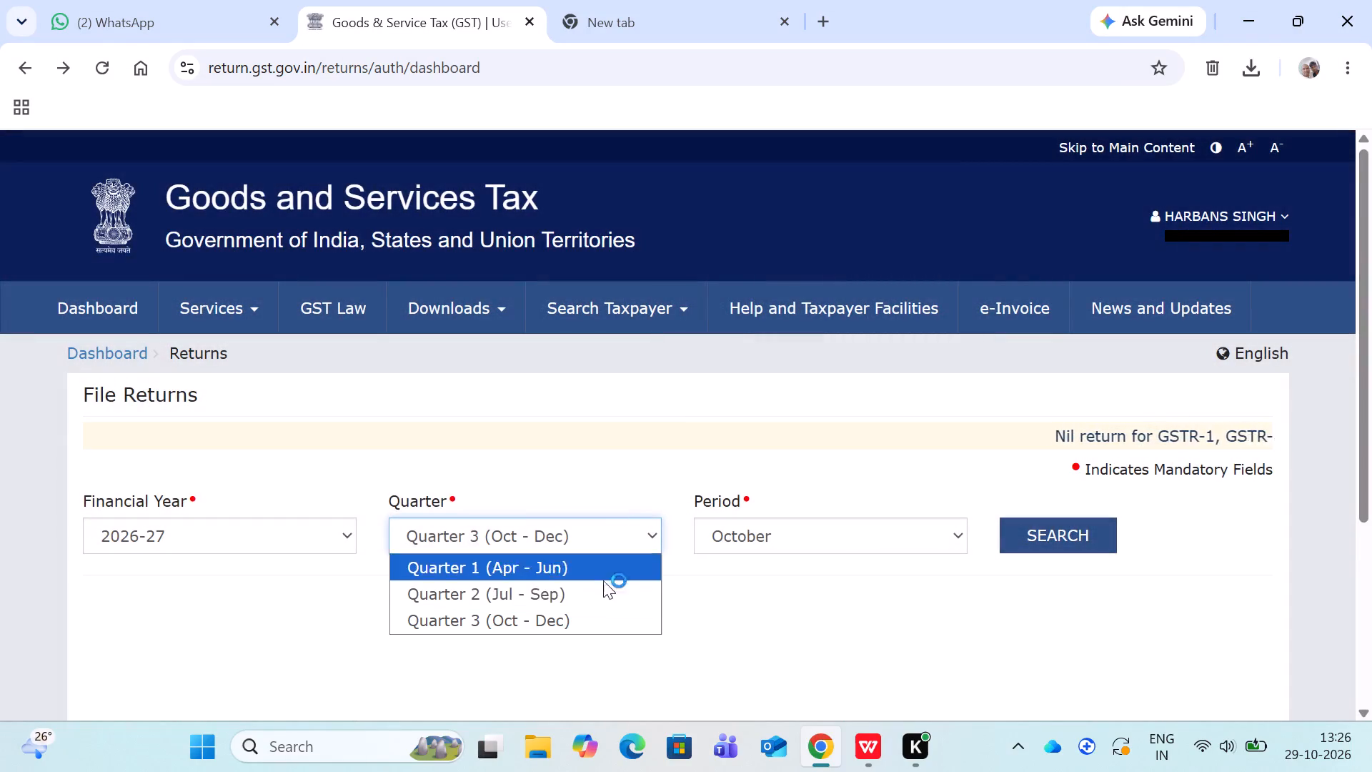
click(603, 581)
click(1054, 531)
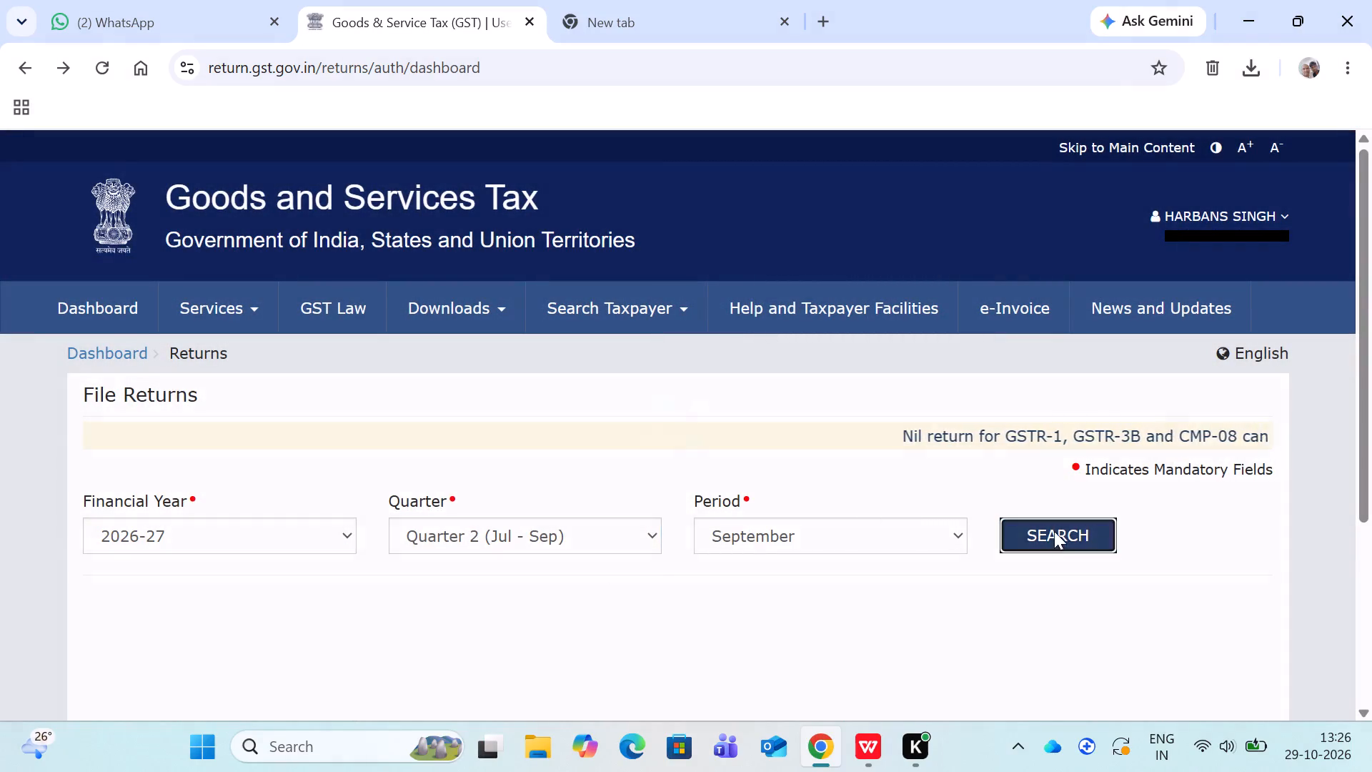
scroll(603, 538, down, 7)
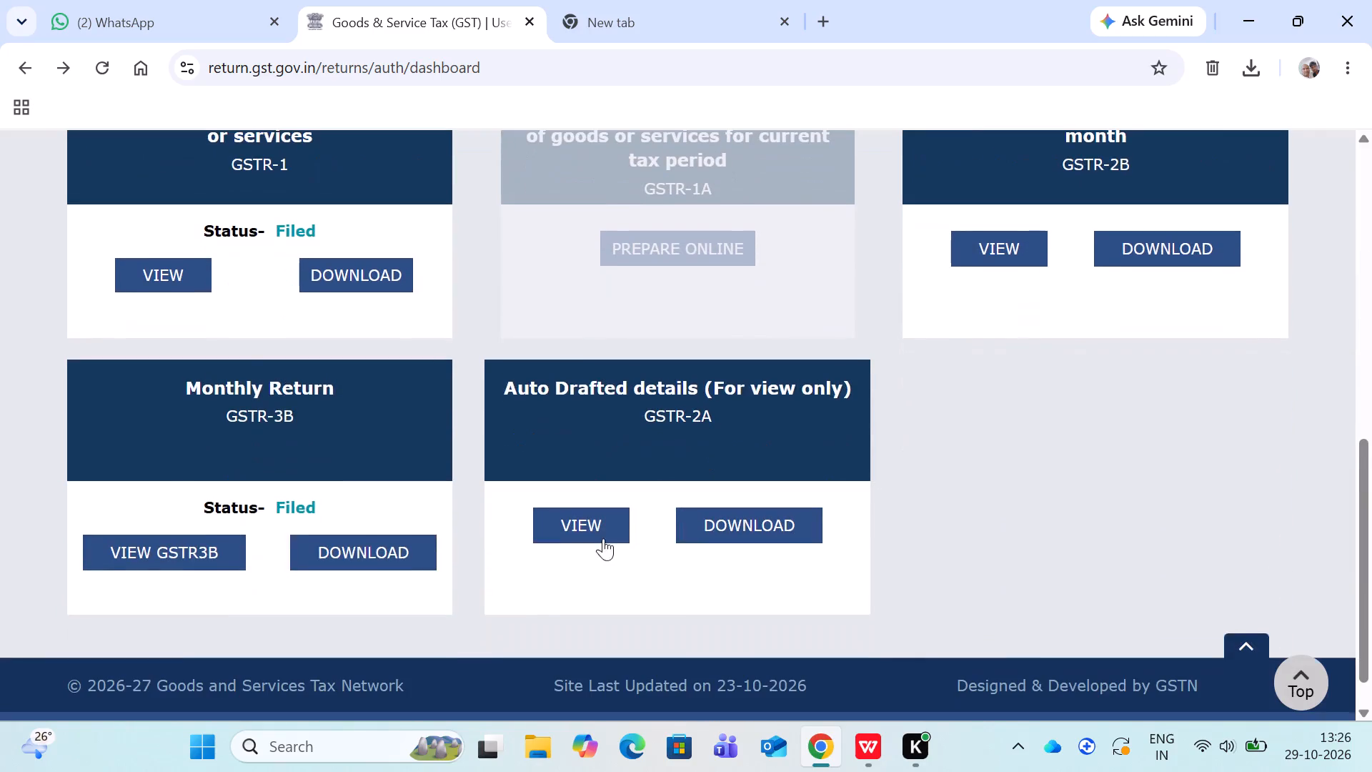
click(149, 268)
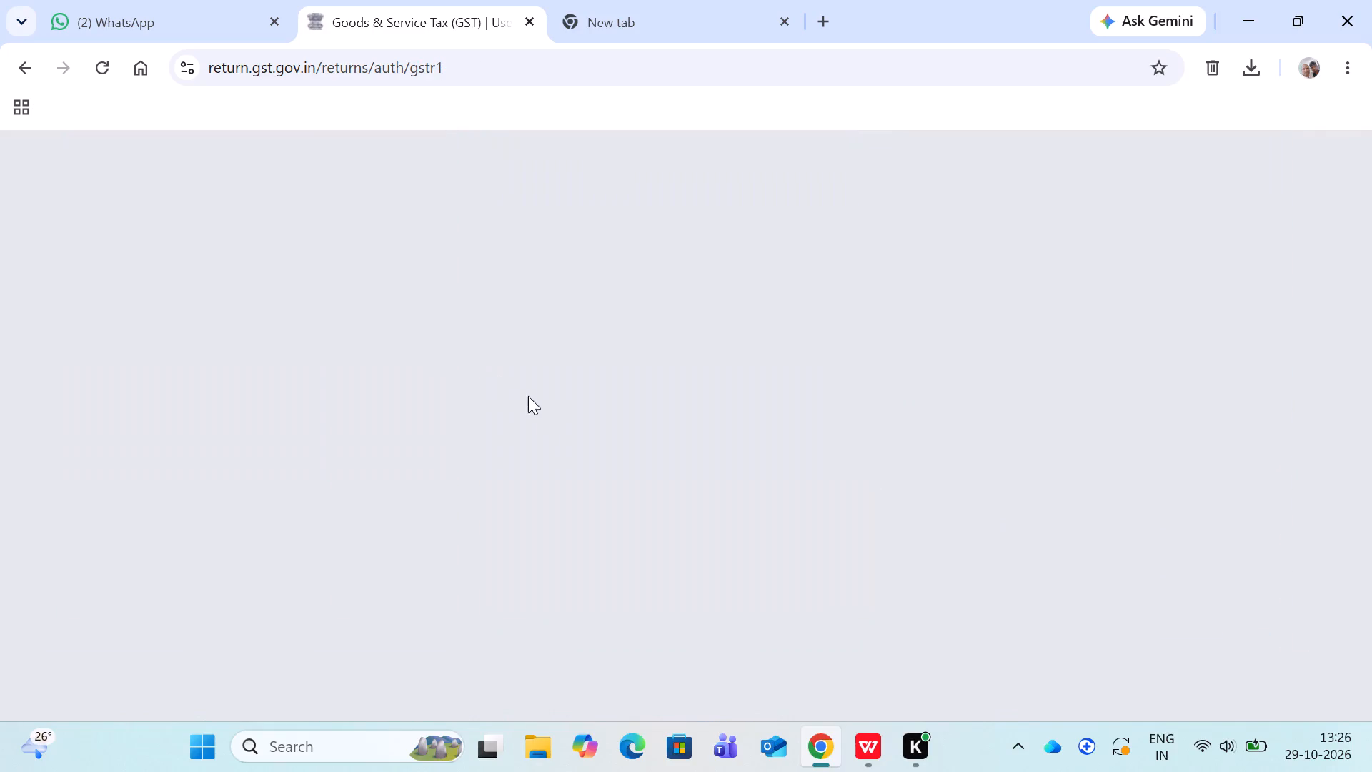
Examine the processed record in September's HSN-wise summary of outward supplies, checking its HSN code, rate and tax amounts, and go back.
scroll(538, 414, down, 5)
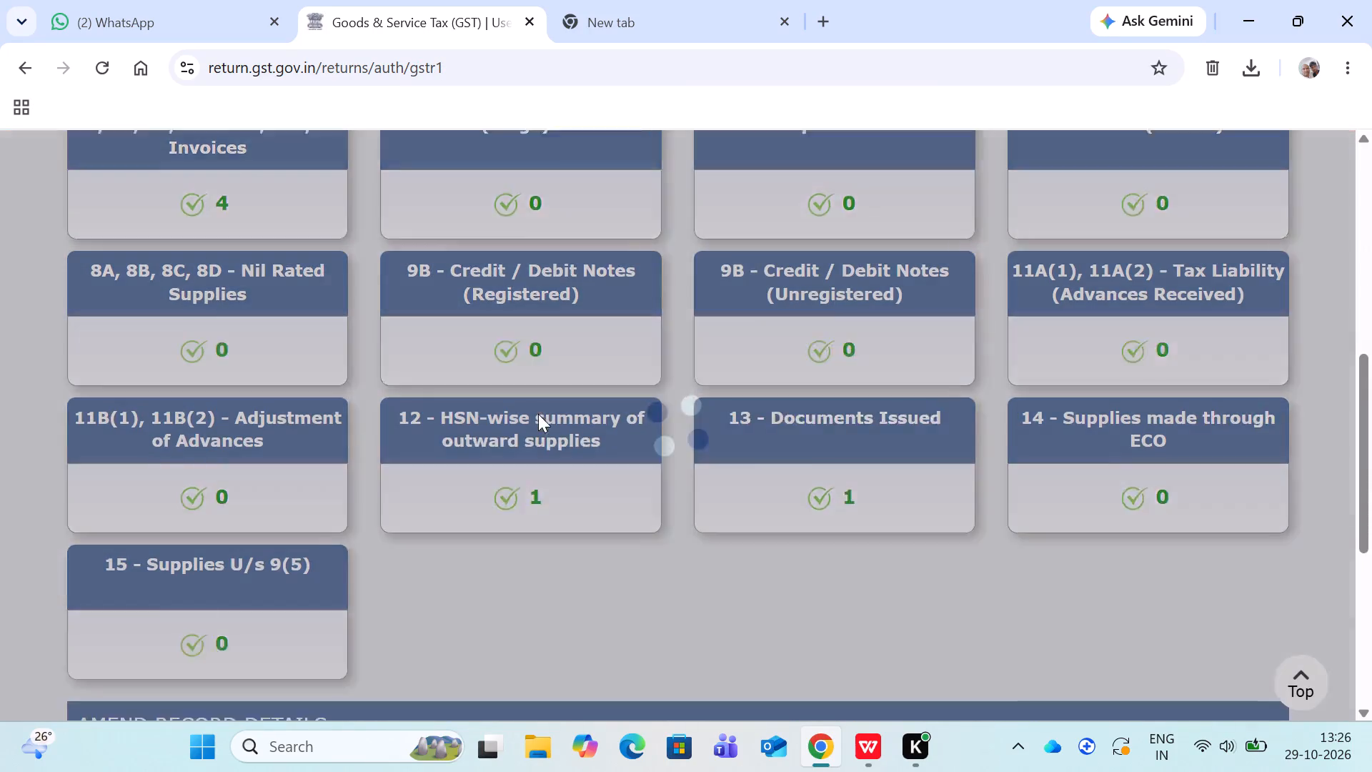
scroll(538, 414, down, 1)
click(527, 475)
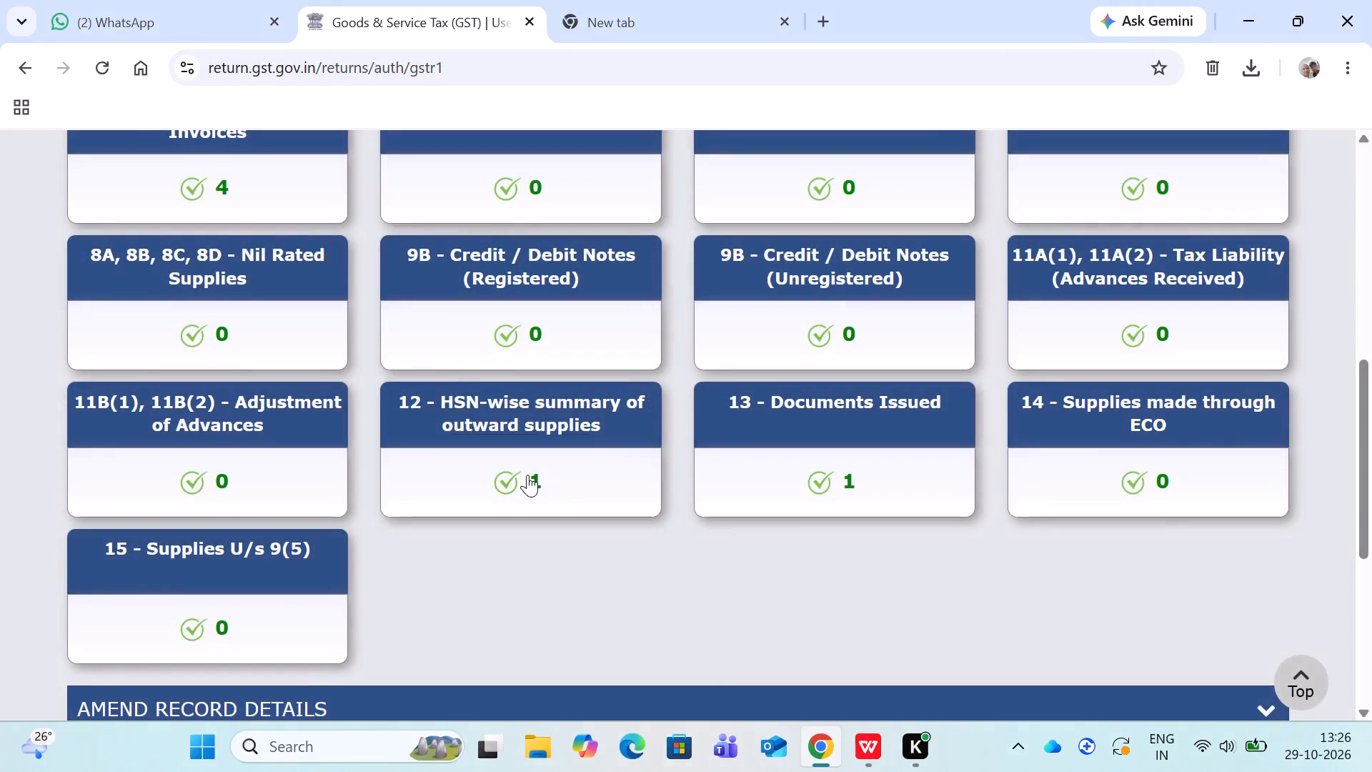
click(527, 475)
scroll(527, 475, down, 7)
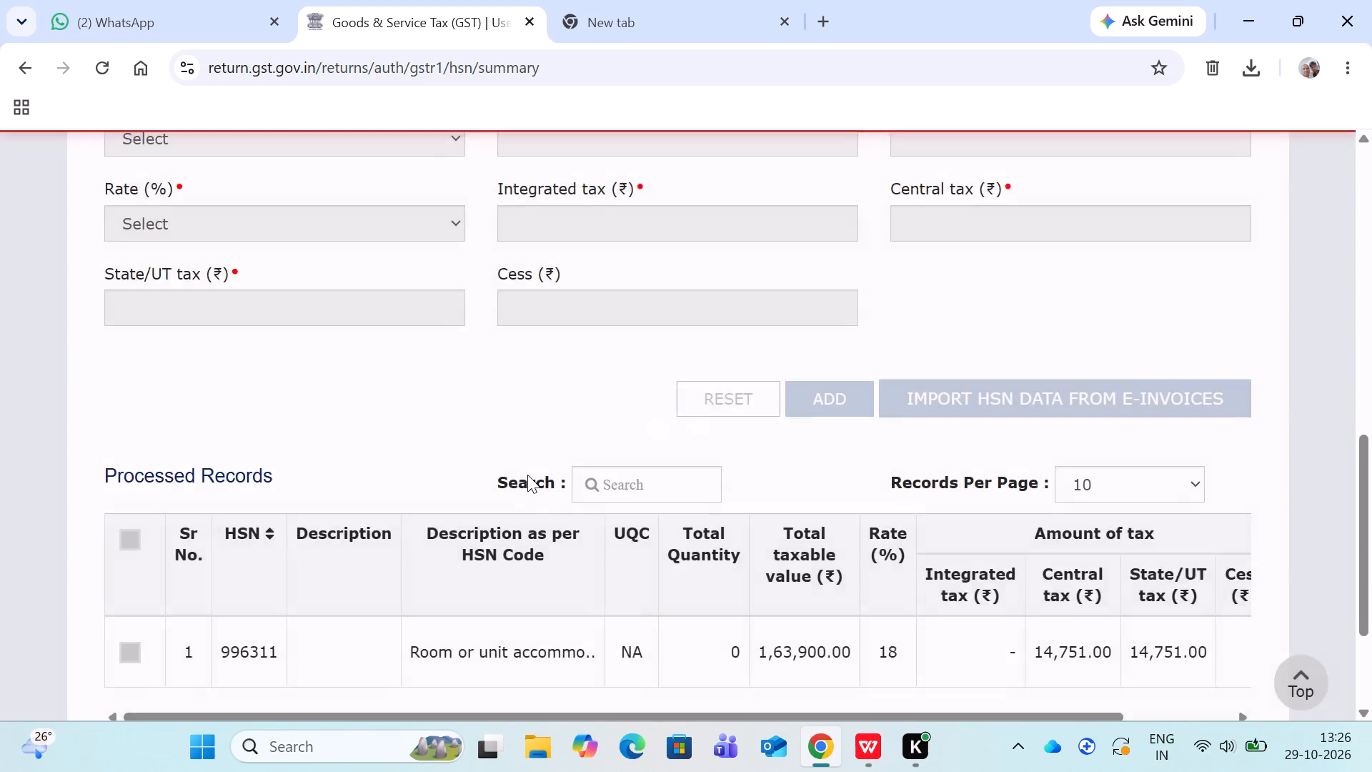
scroll(527, 475, down, 2)
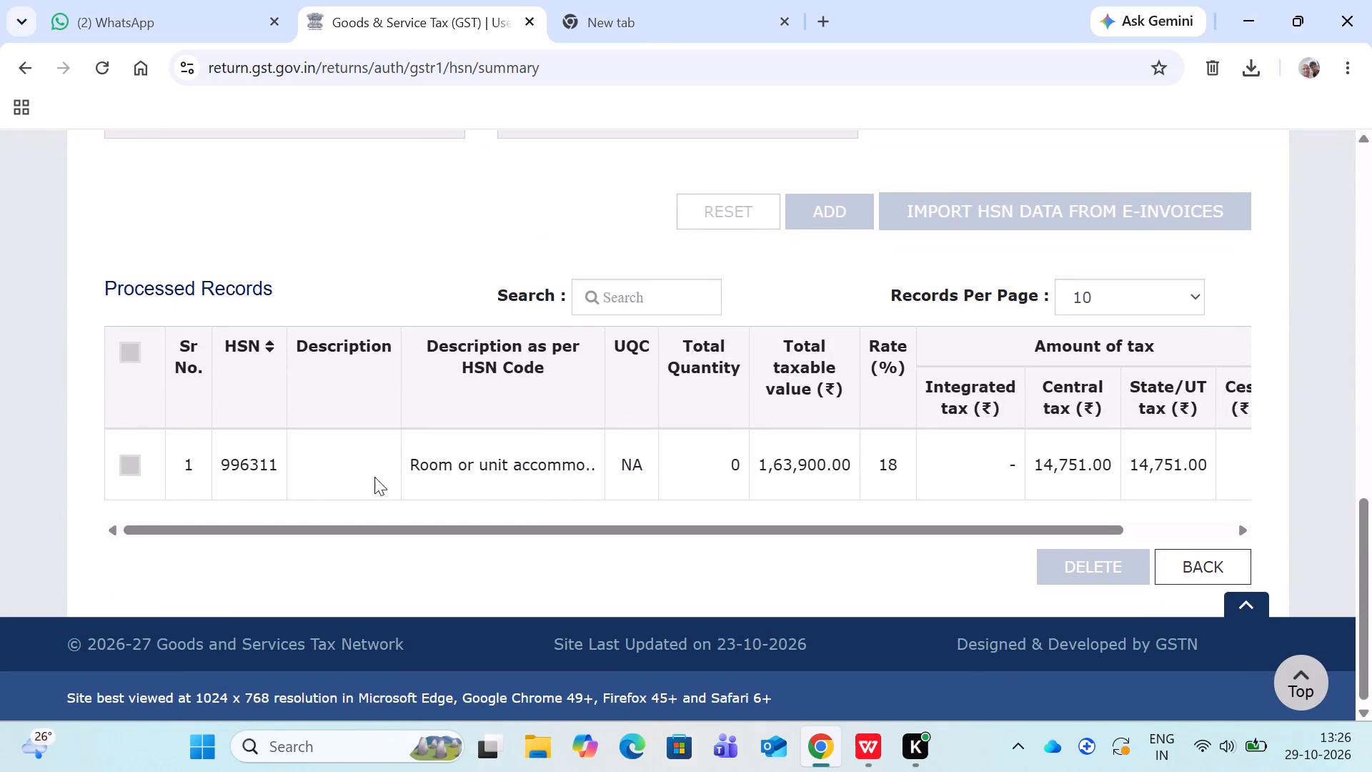
click(457, 468)
scroll(699, 518, left, 8)
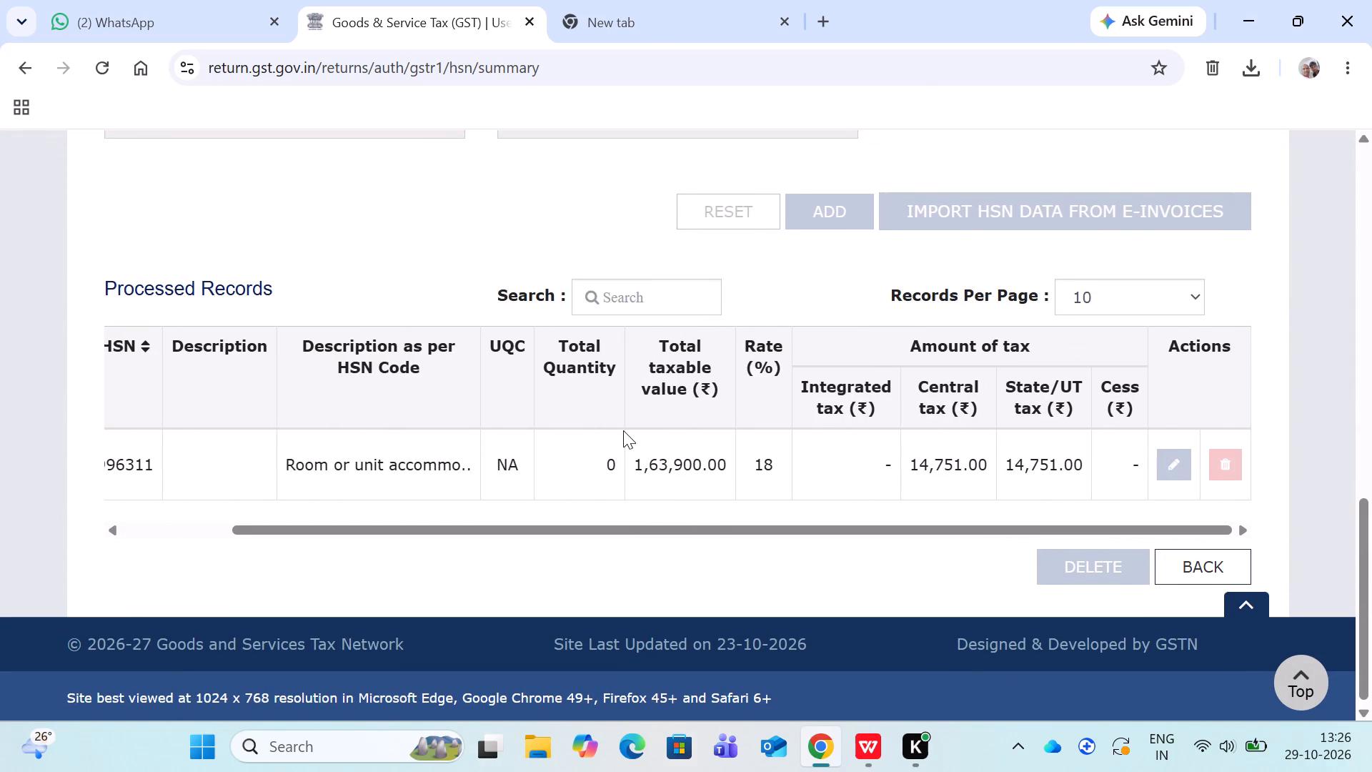
scroll(623, 430, right, 4)
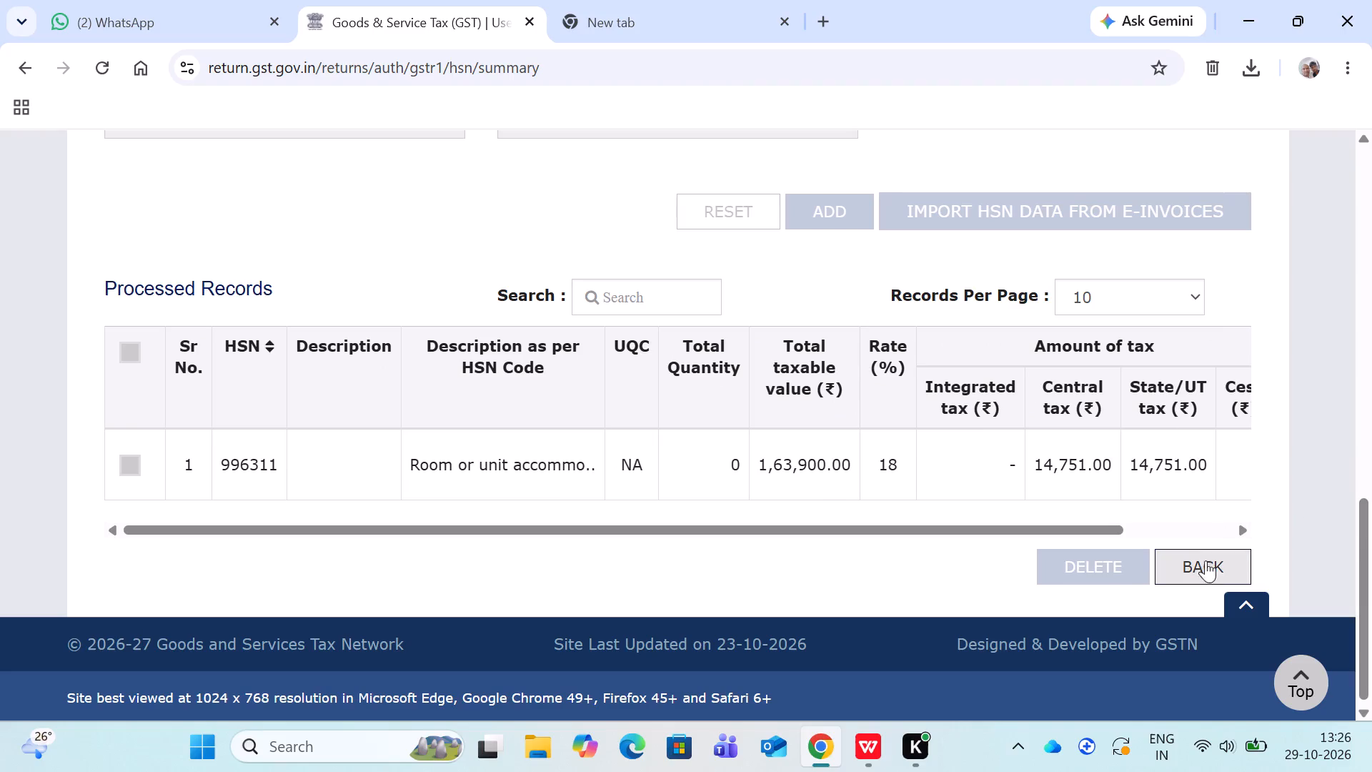
click(1202, 575)
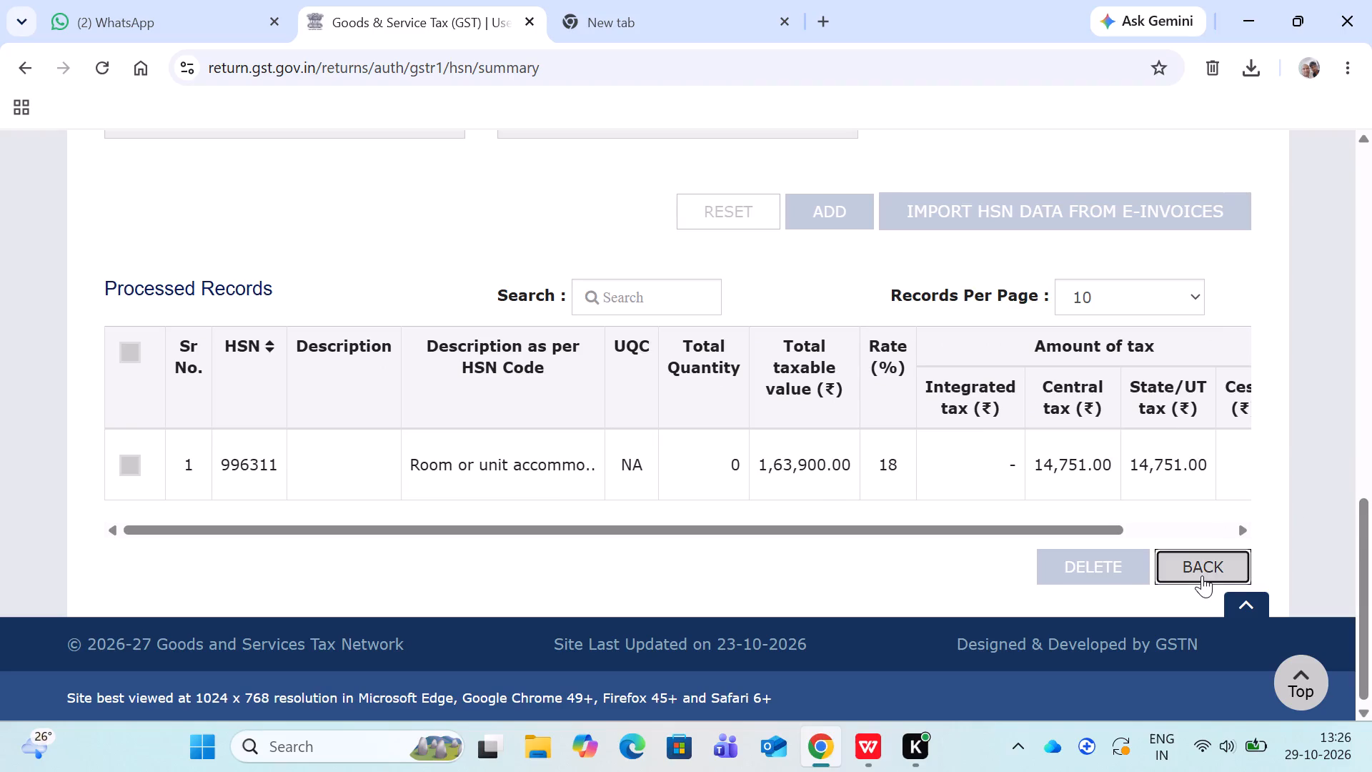
Reopen the October 2026-27 (Quarter 3) GSTR-1 from the returns dashboard and open its HSN-wise summary of outward supplies.
scroll(411, 501, down, 6)
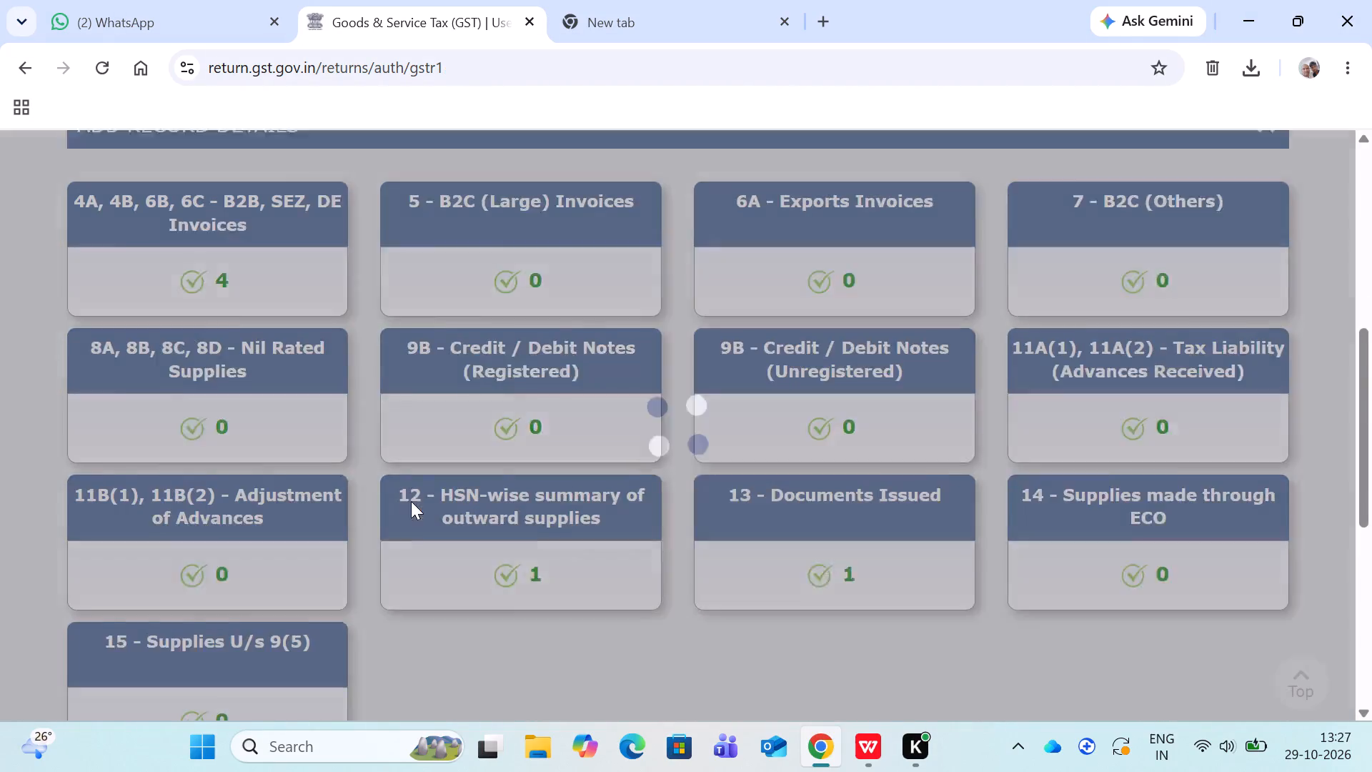
scroll(411, 501, down, 4)
scroll(411, 501, right, 8)
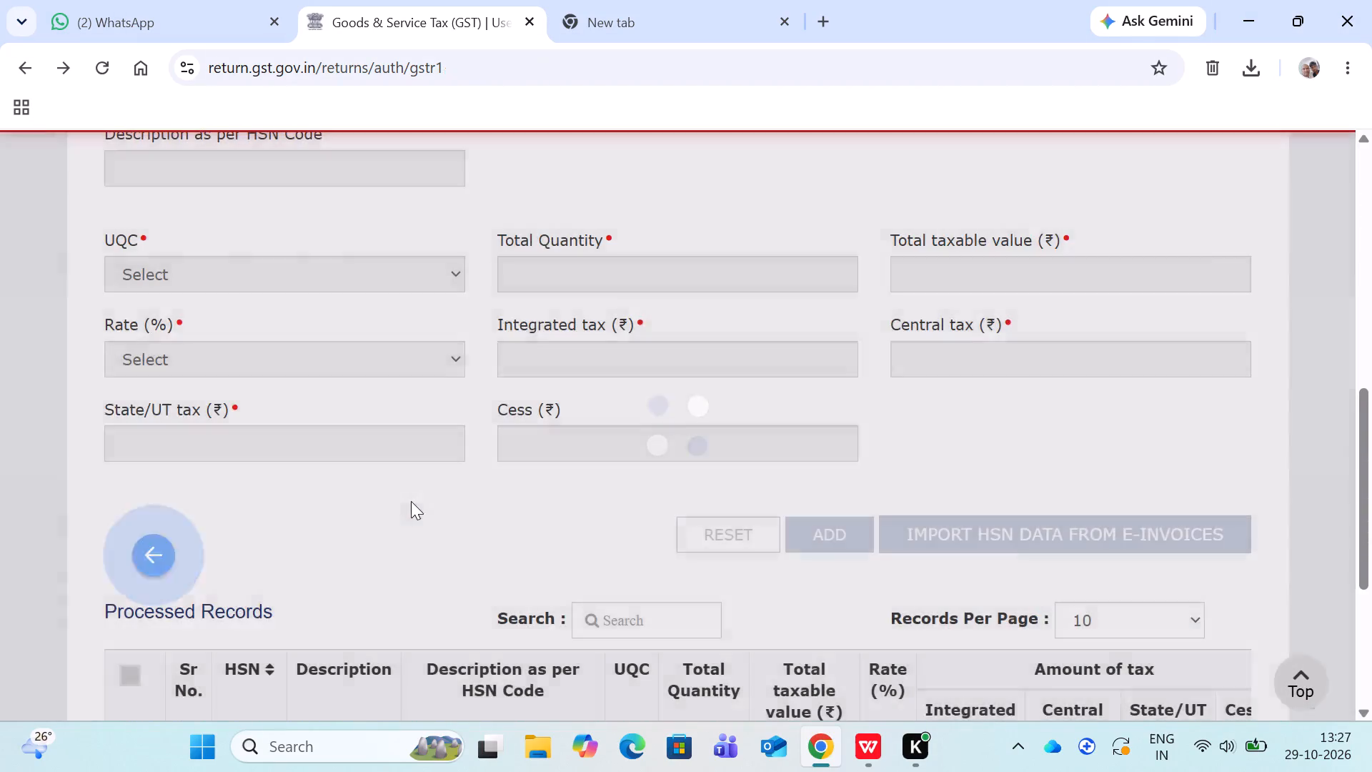
scroll(411, 501, right, 8)
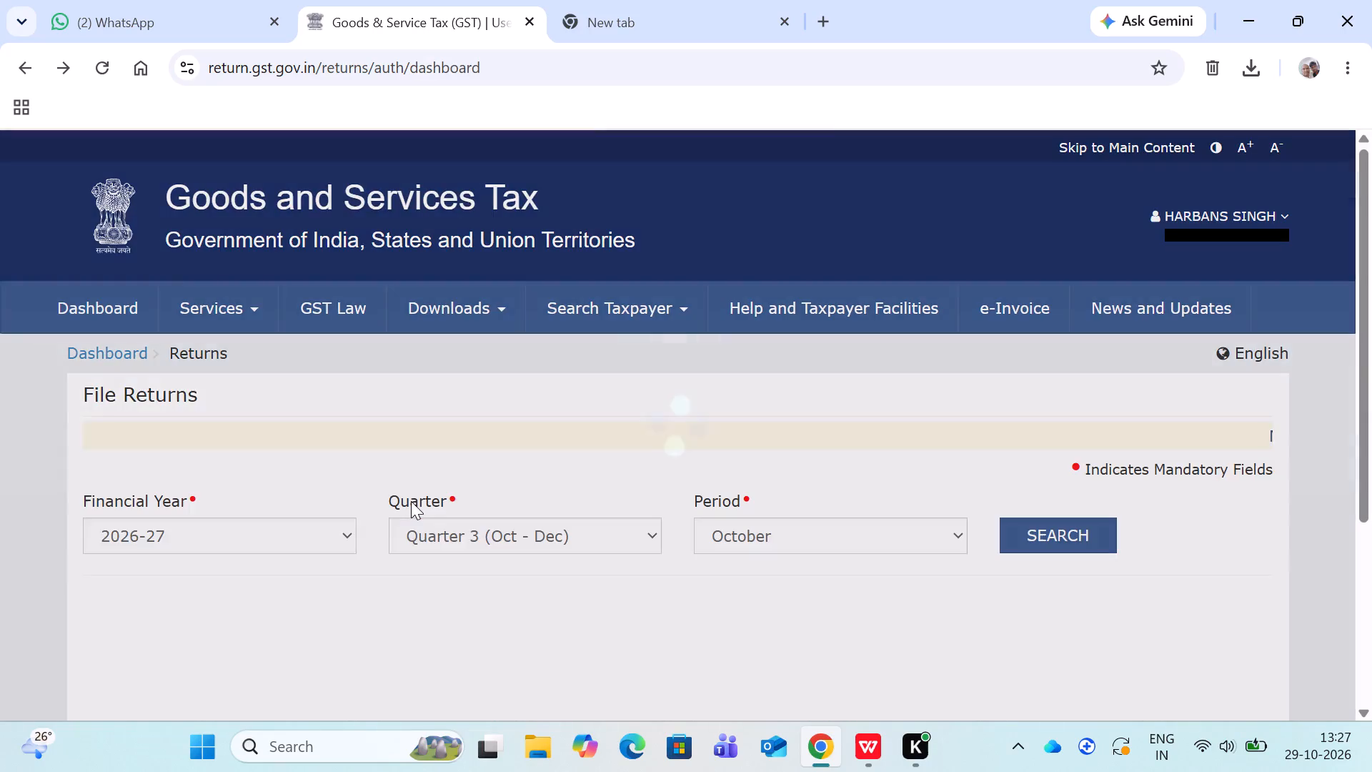
click(608, 531)
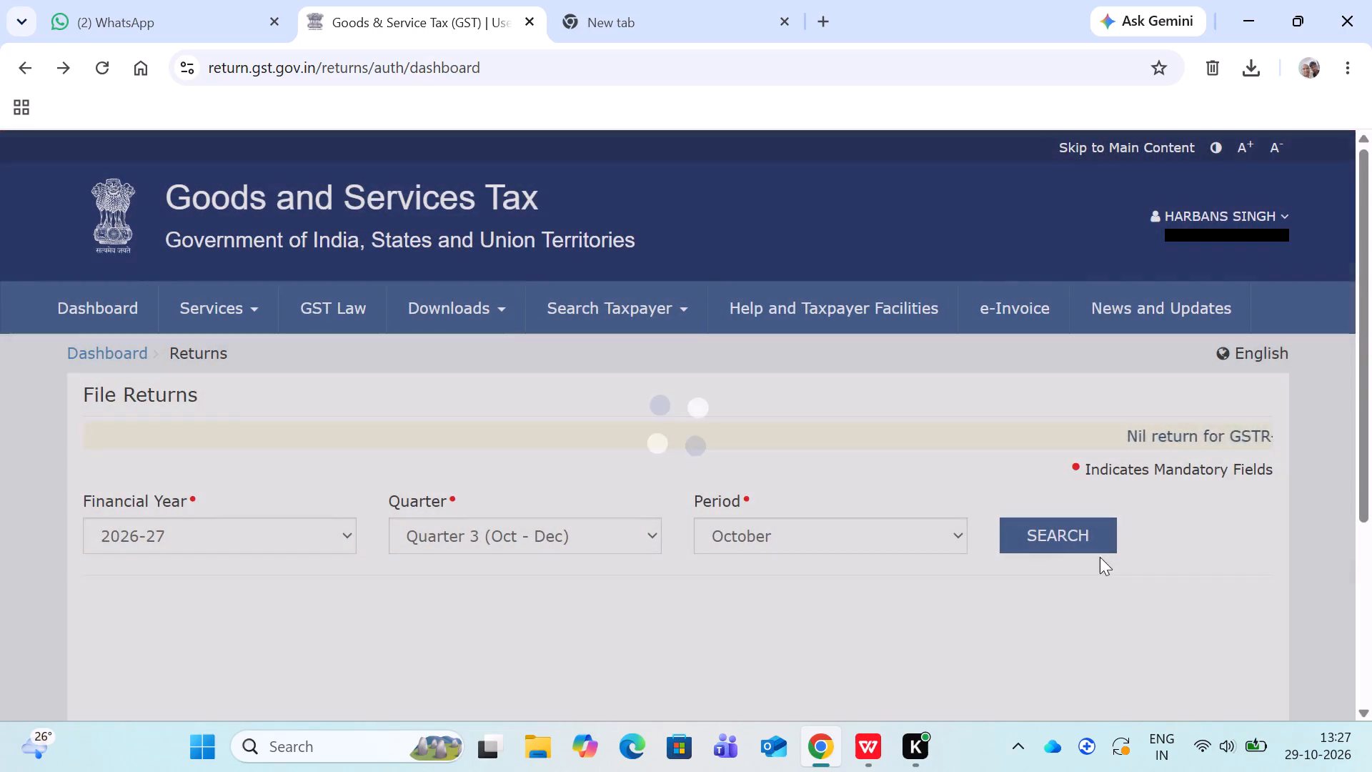
click(1050, 548)
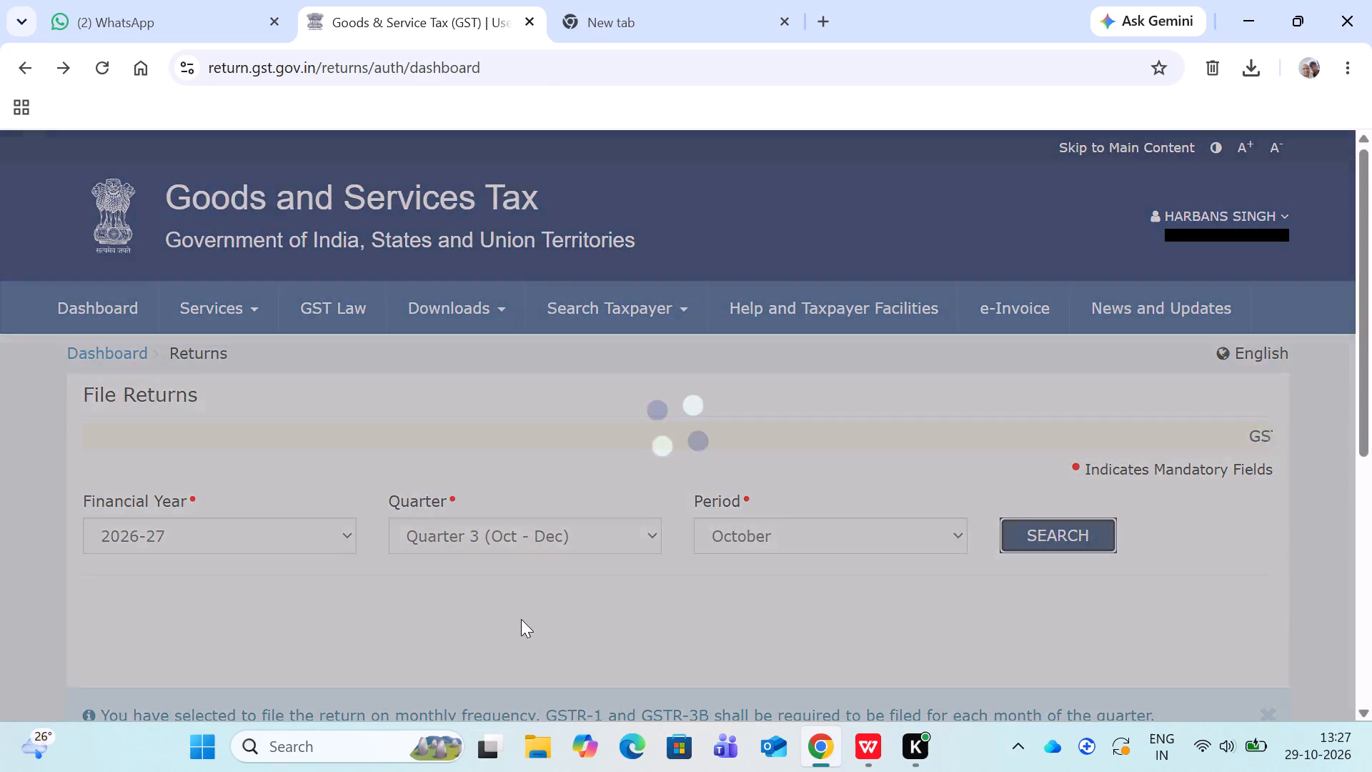
scroll(521, 619, down, 5)
click(119, 504)
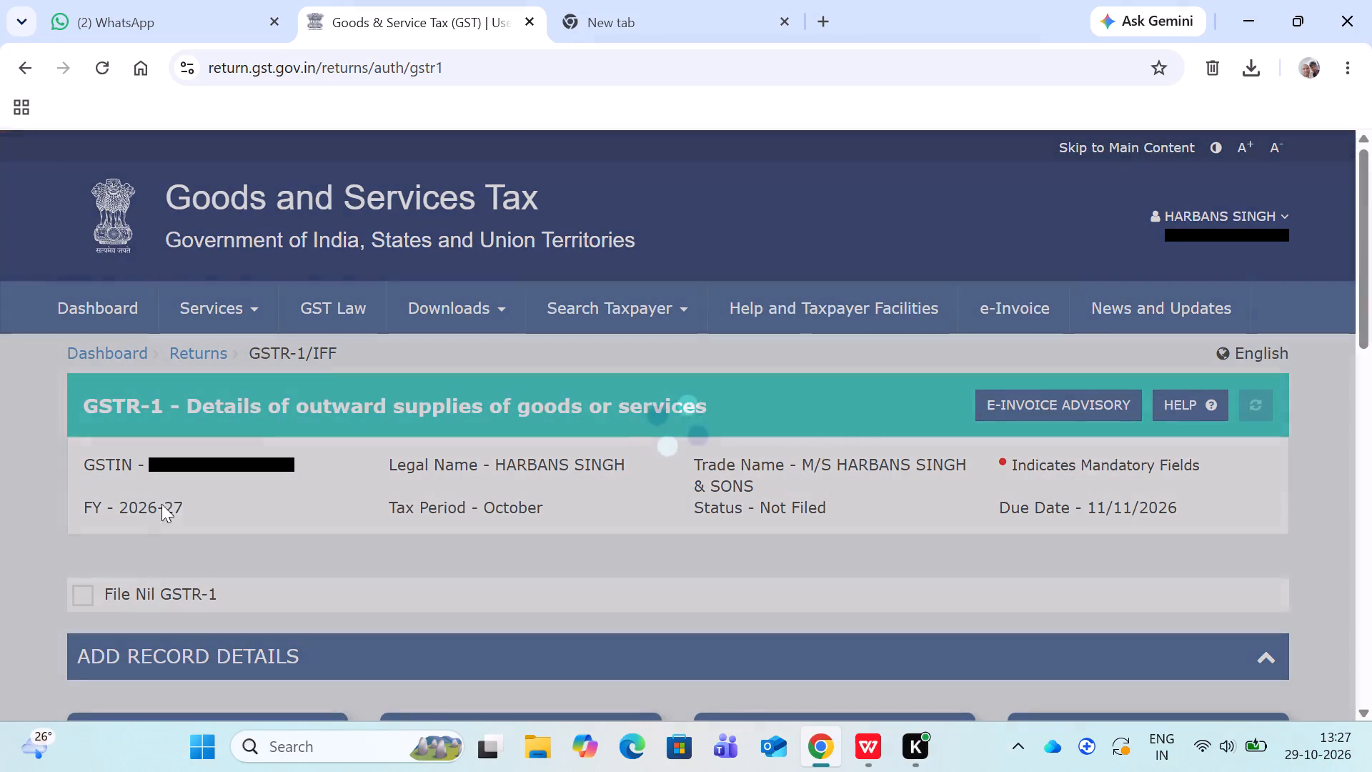
scroll(382, 463, down, 7)
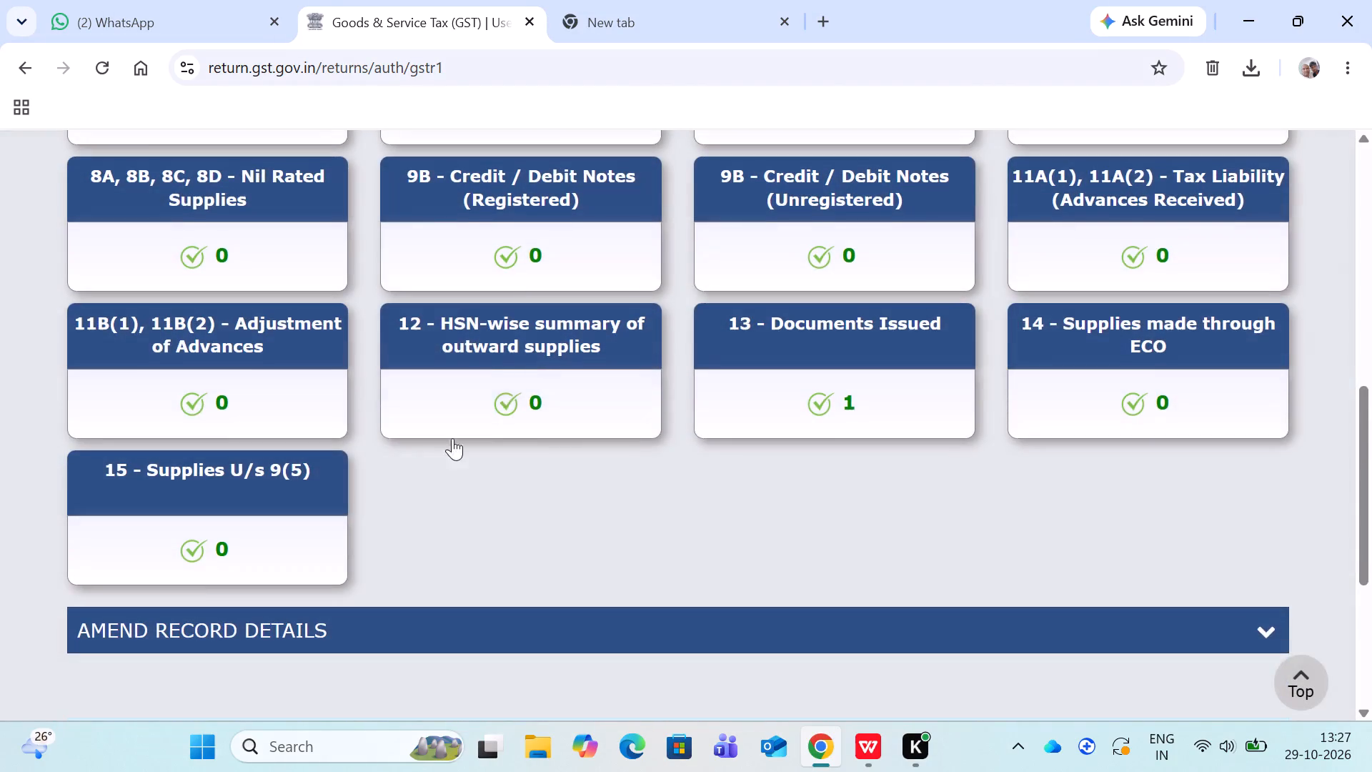
click(507, 373)
Enter HSN code 996311 in the Add/Edit Details form and pick the matching room or unit accommodation services entry.
scroll(507, 373, down, 4)
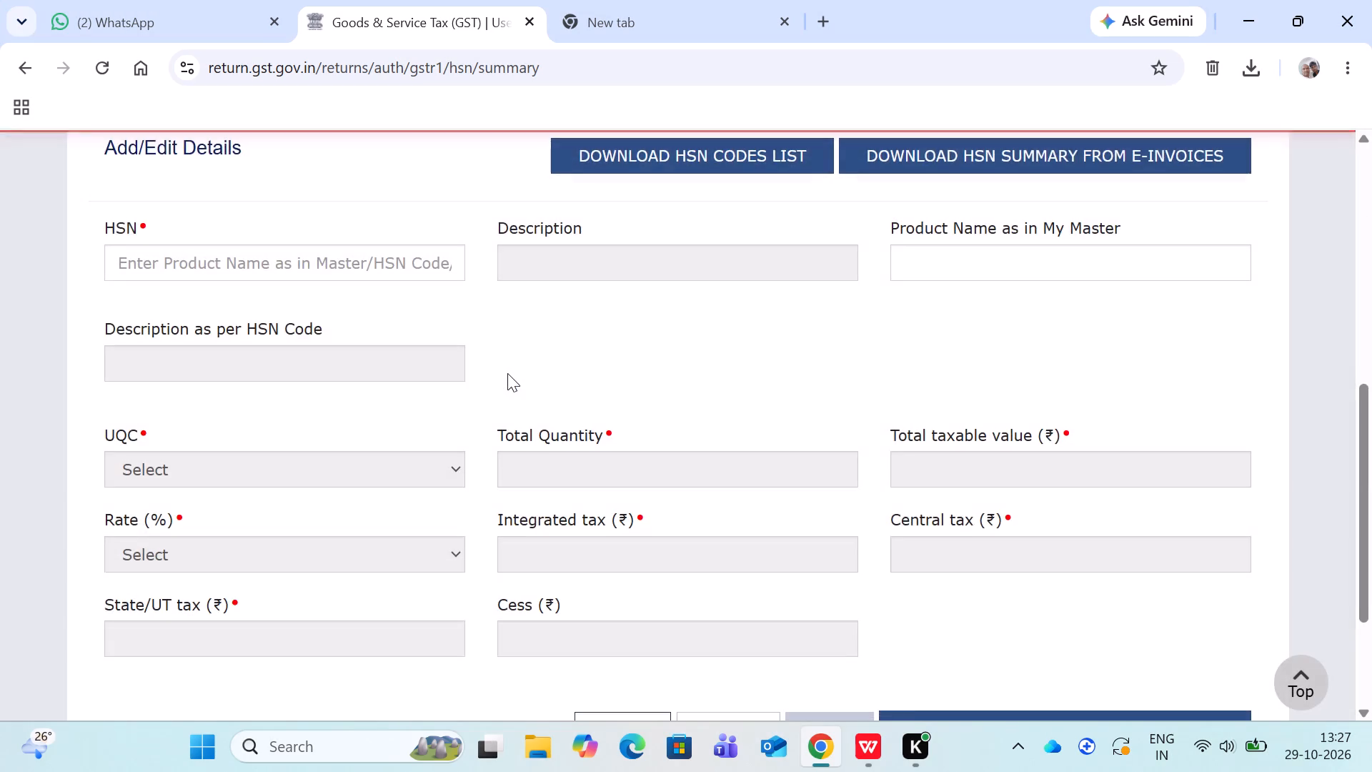
click(229, 332)
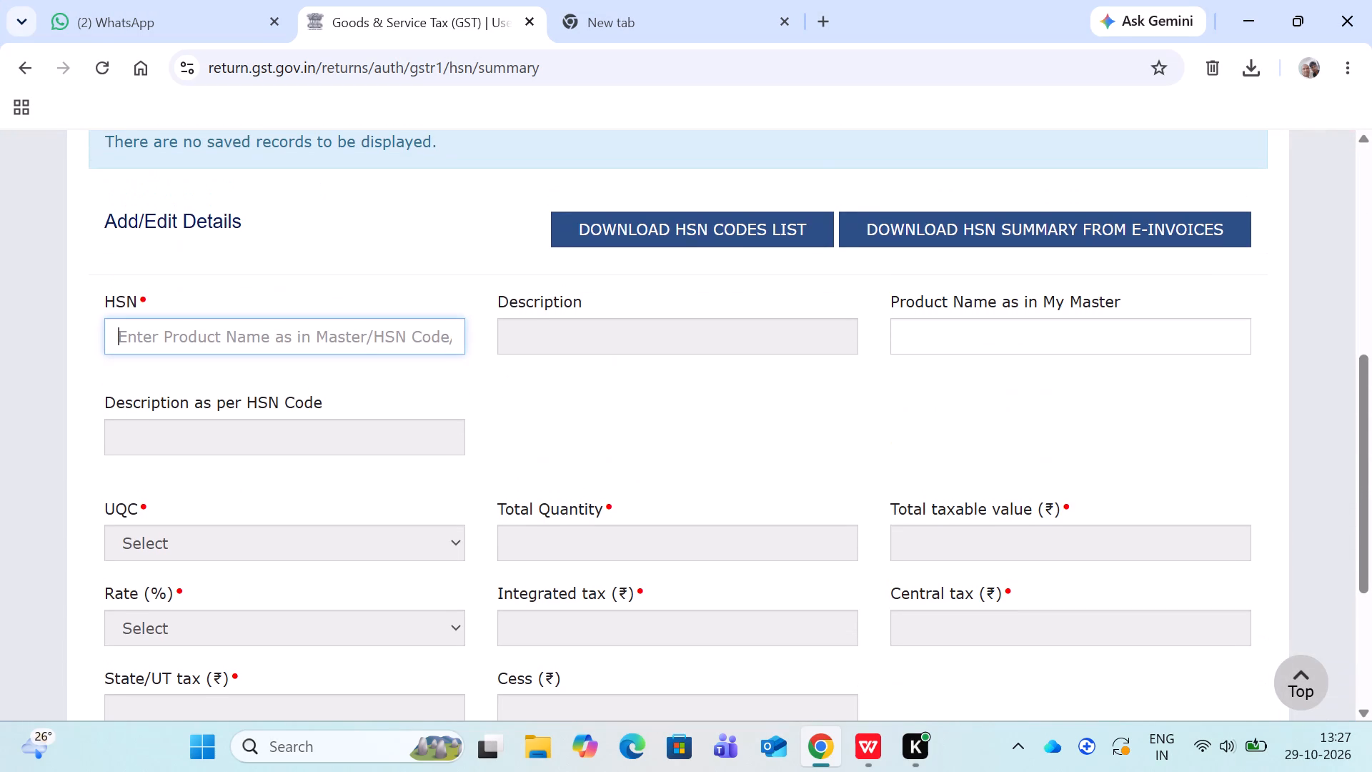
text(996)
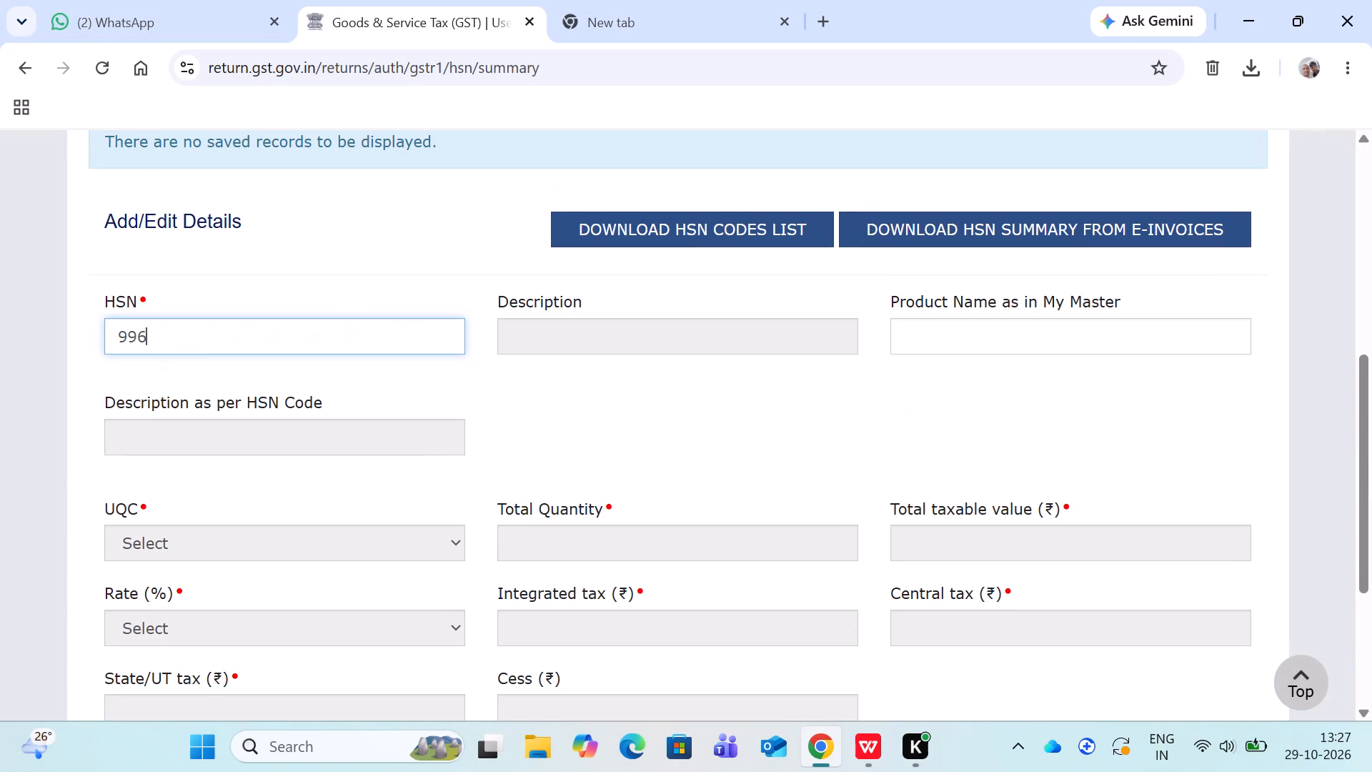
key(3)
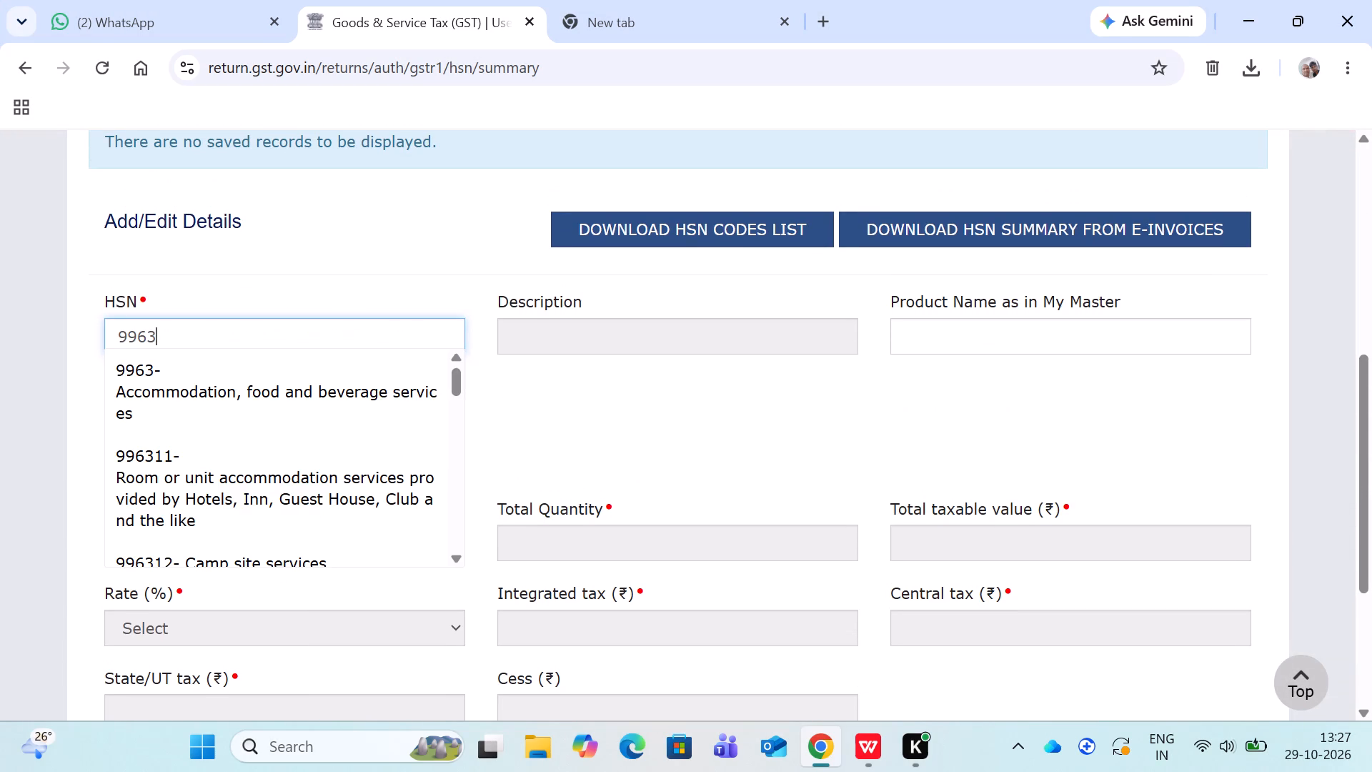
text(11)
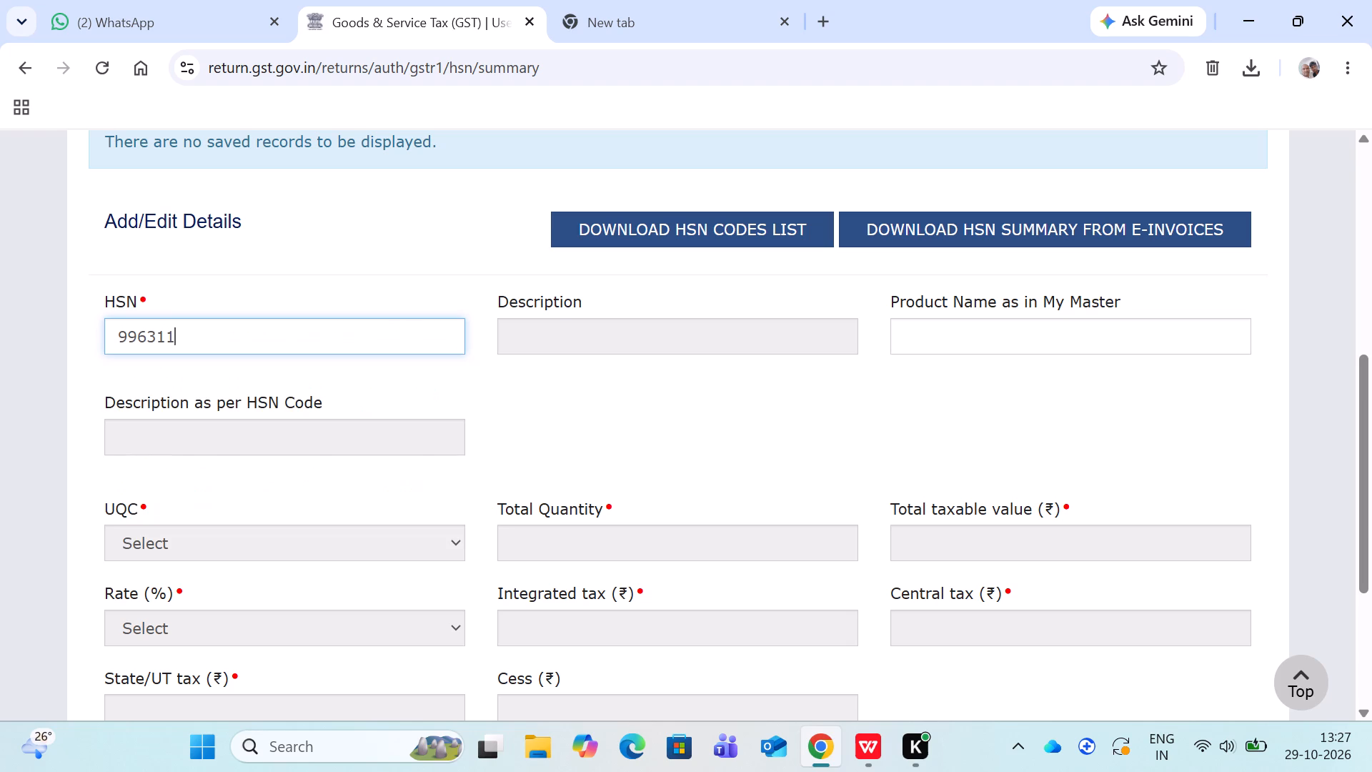
click(229, 411)
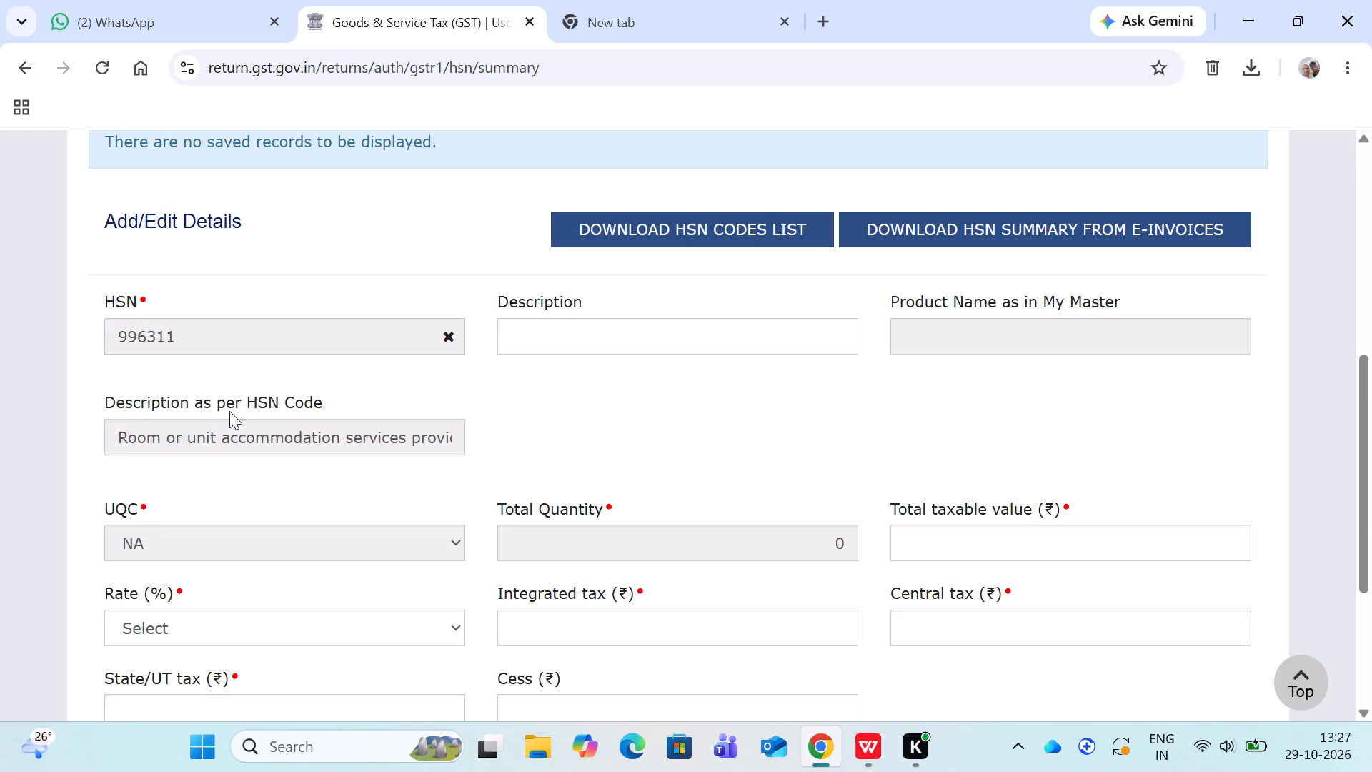
scroll(540, 427, down, 2)
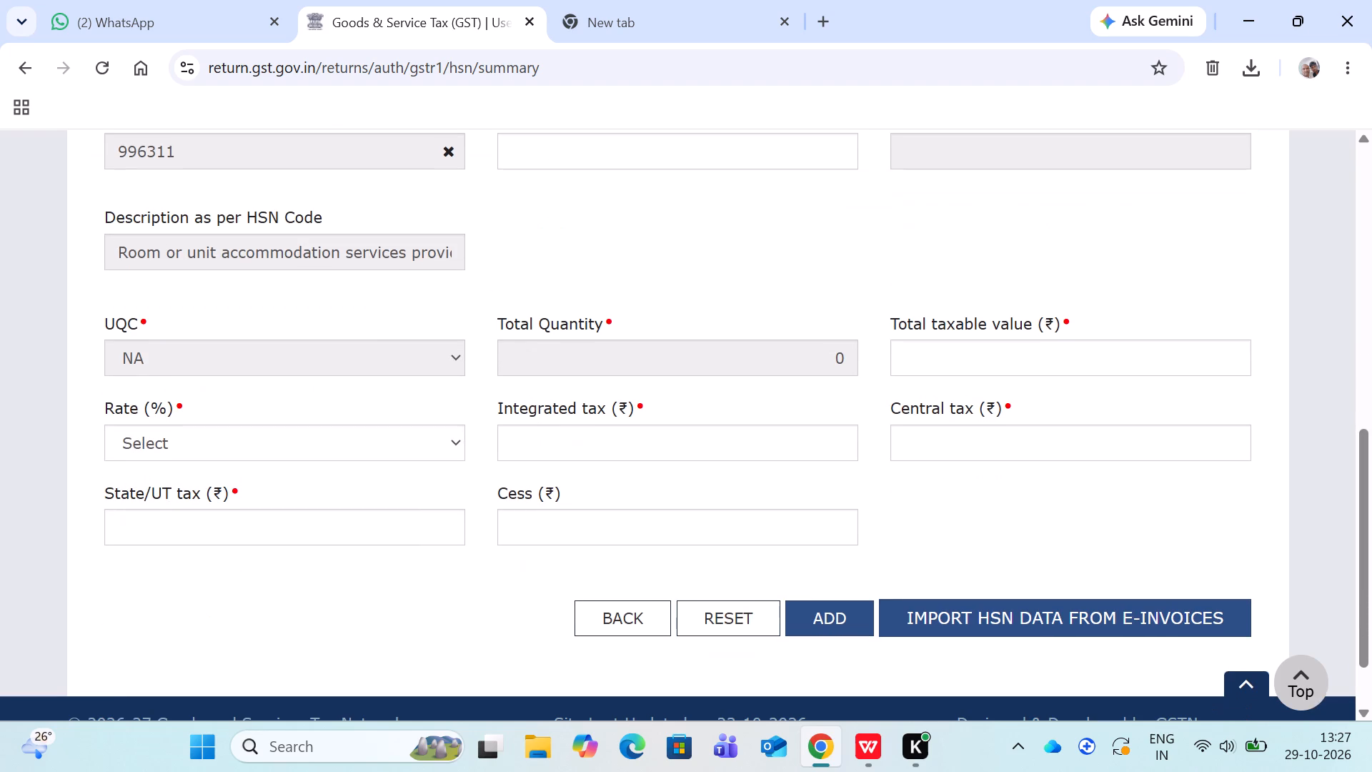
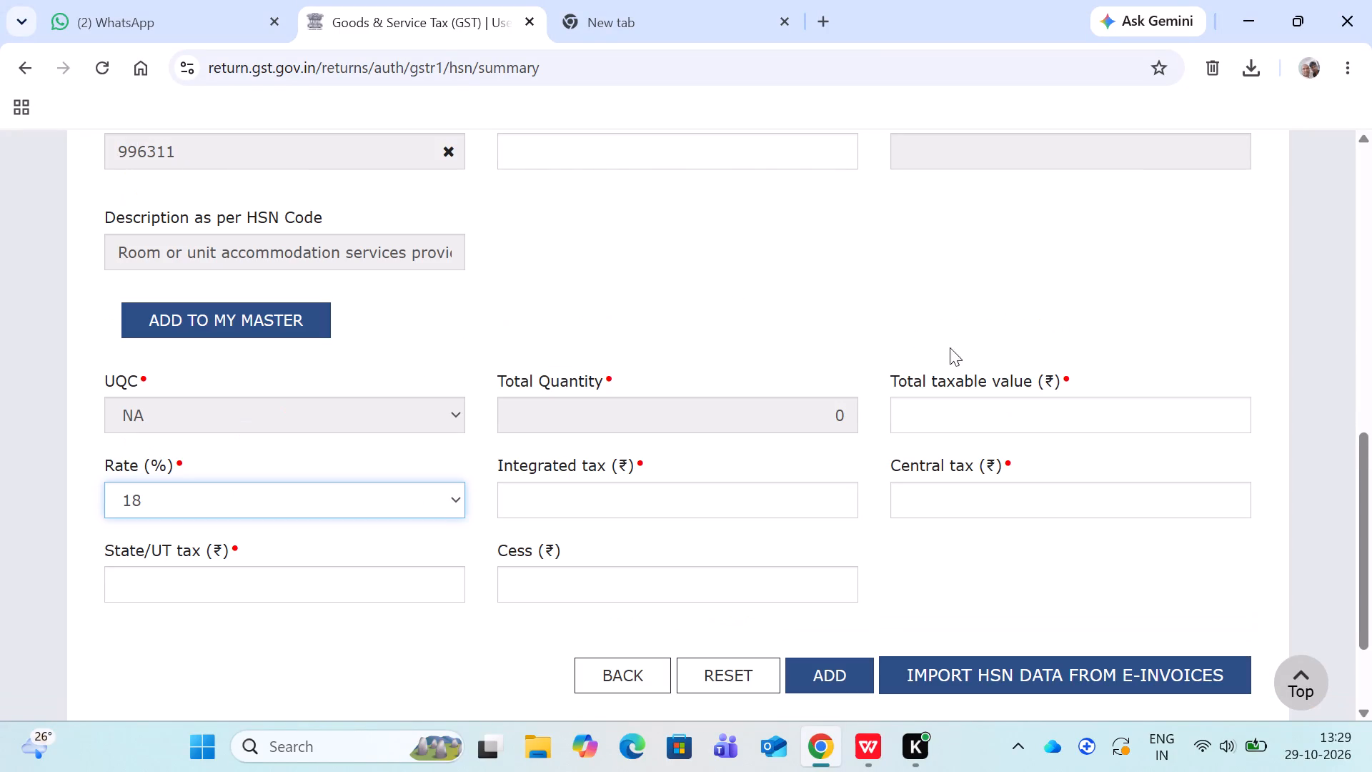
Enter 164900 as the total taxable value for the HSN 996311 entry at the 18% rate and move on to its central tax.
click(981, 404)
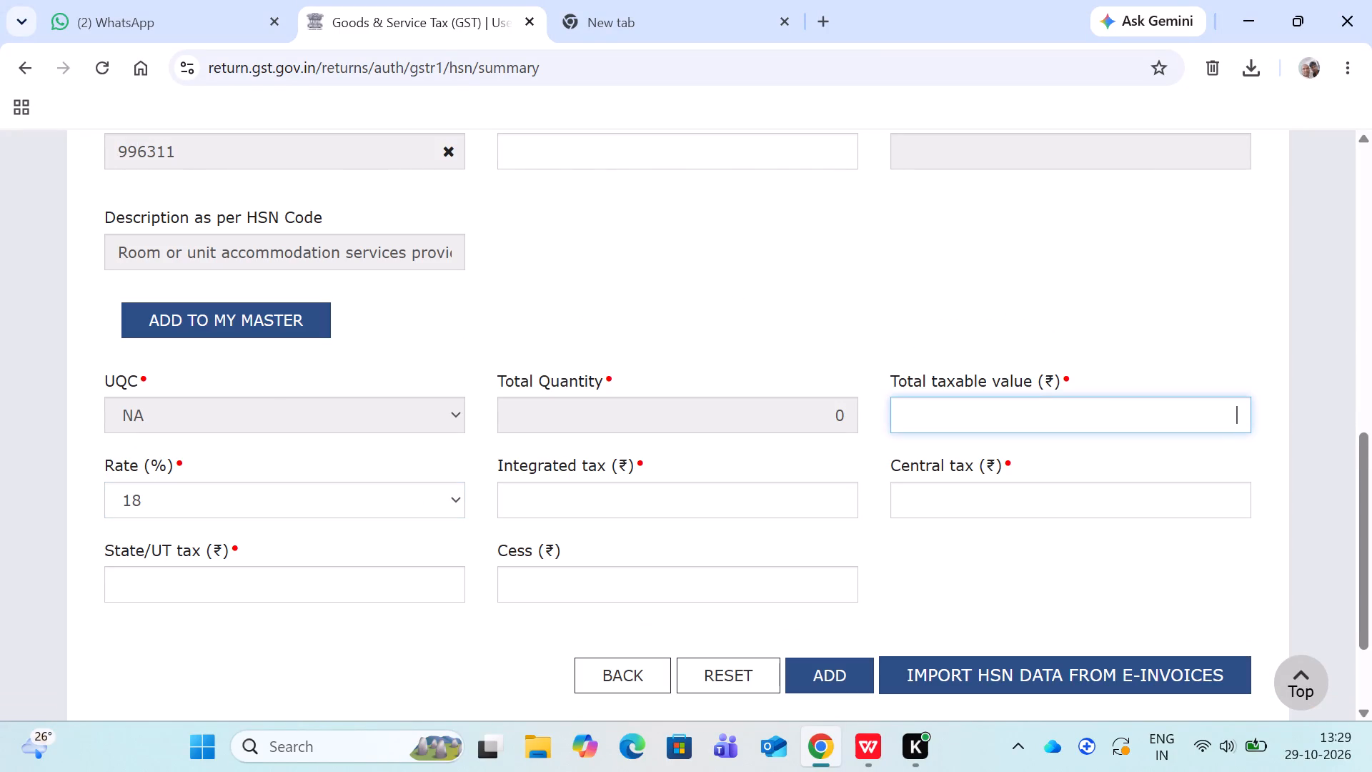
key(1)
key(6)
key(4)
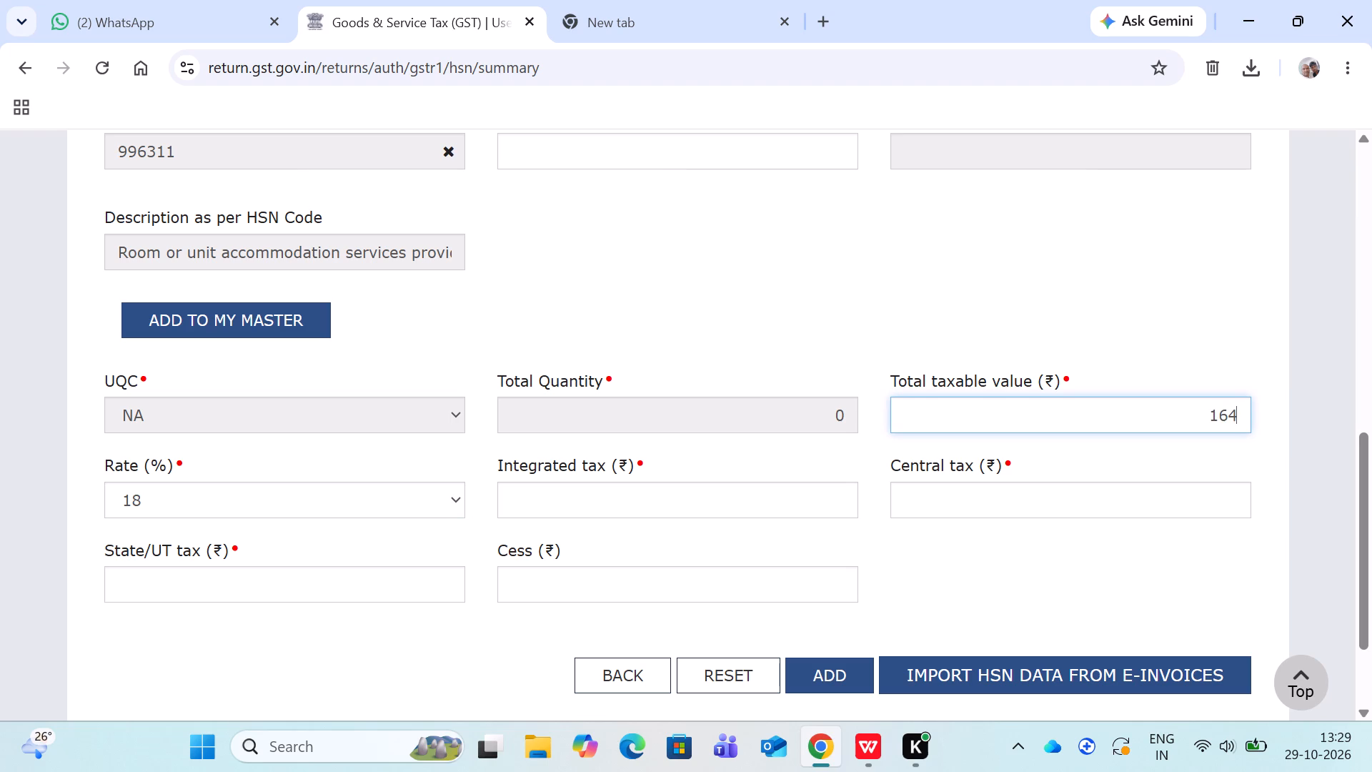
text(900)
click(938, 508)
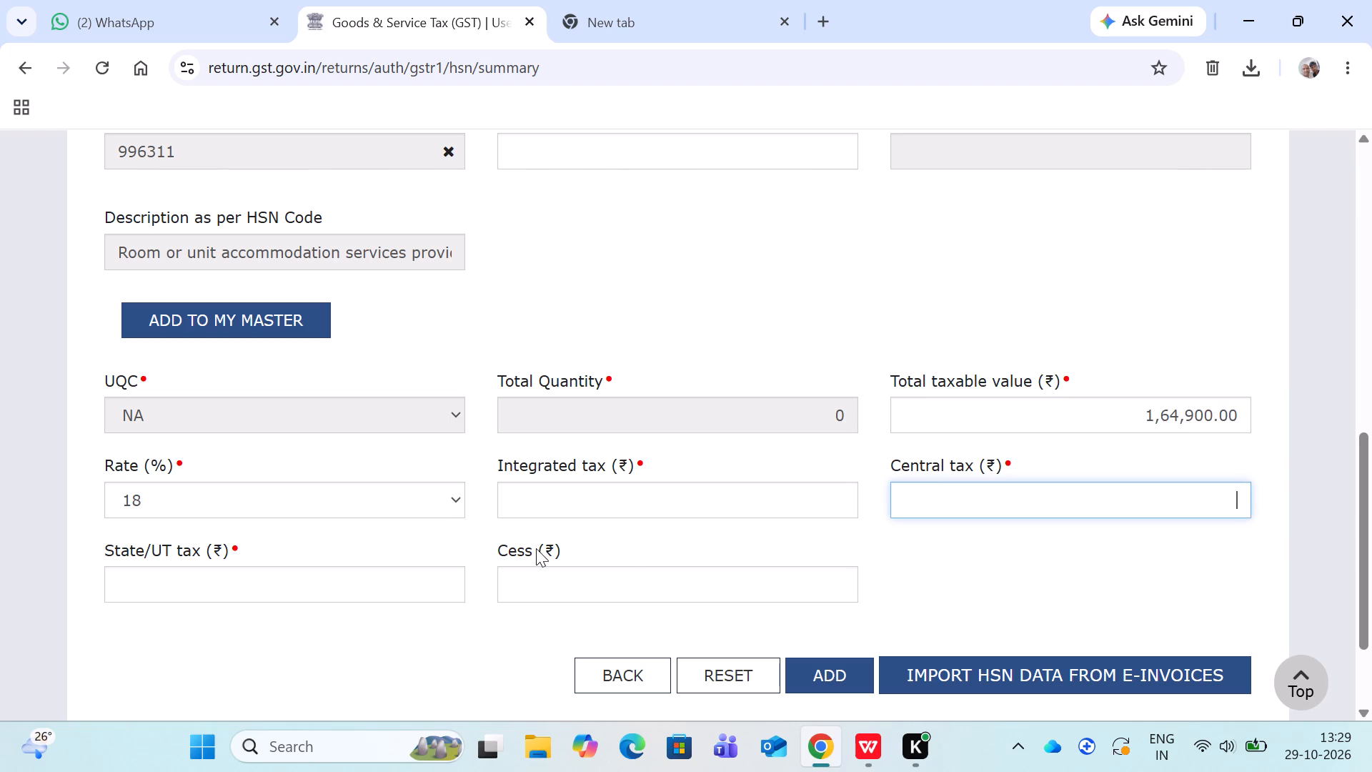
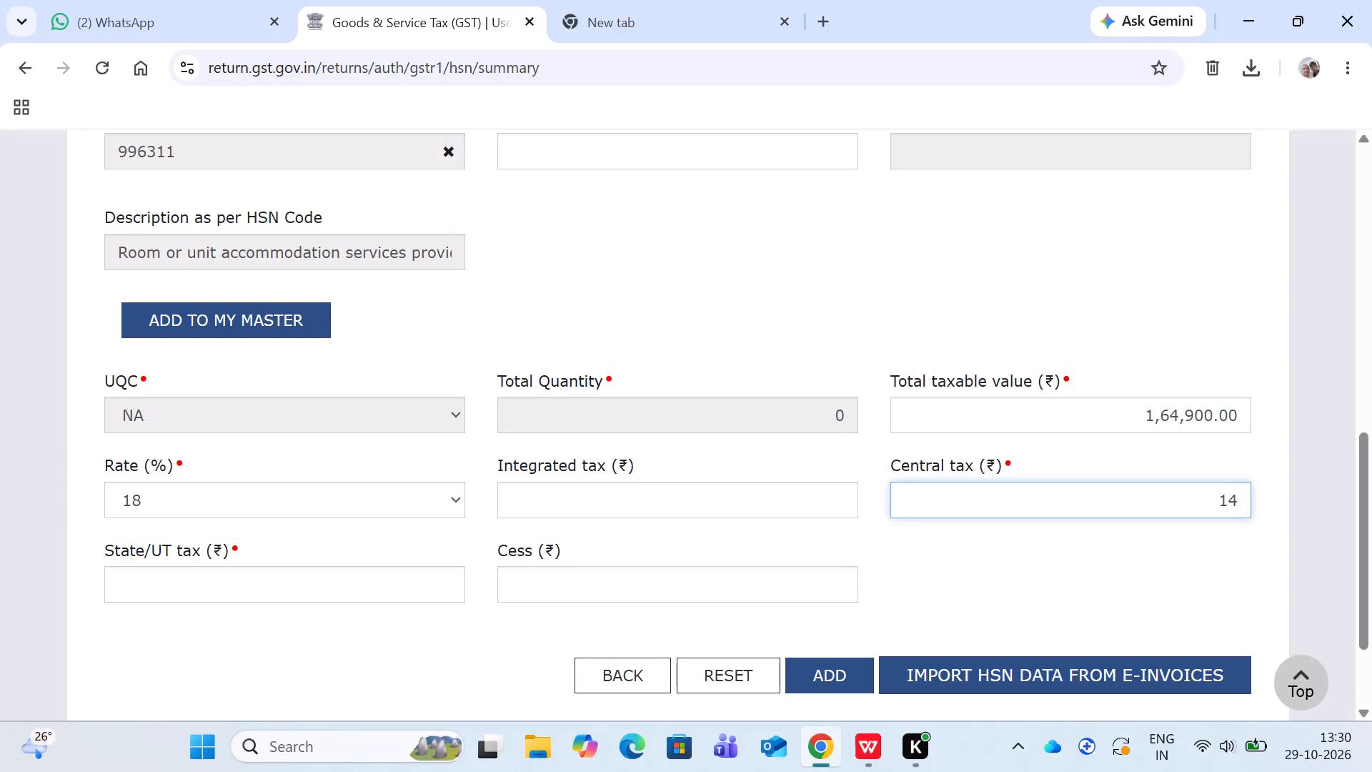
Enter 14841 as both the central tax and the State/UT tax for the HSN 996311 entry, and add the entry.
key(8)
text(41)
click(344, 583)
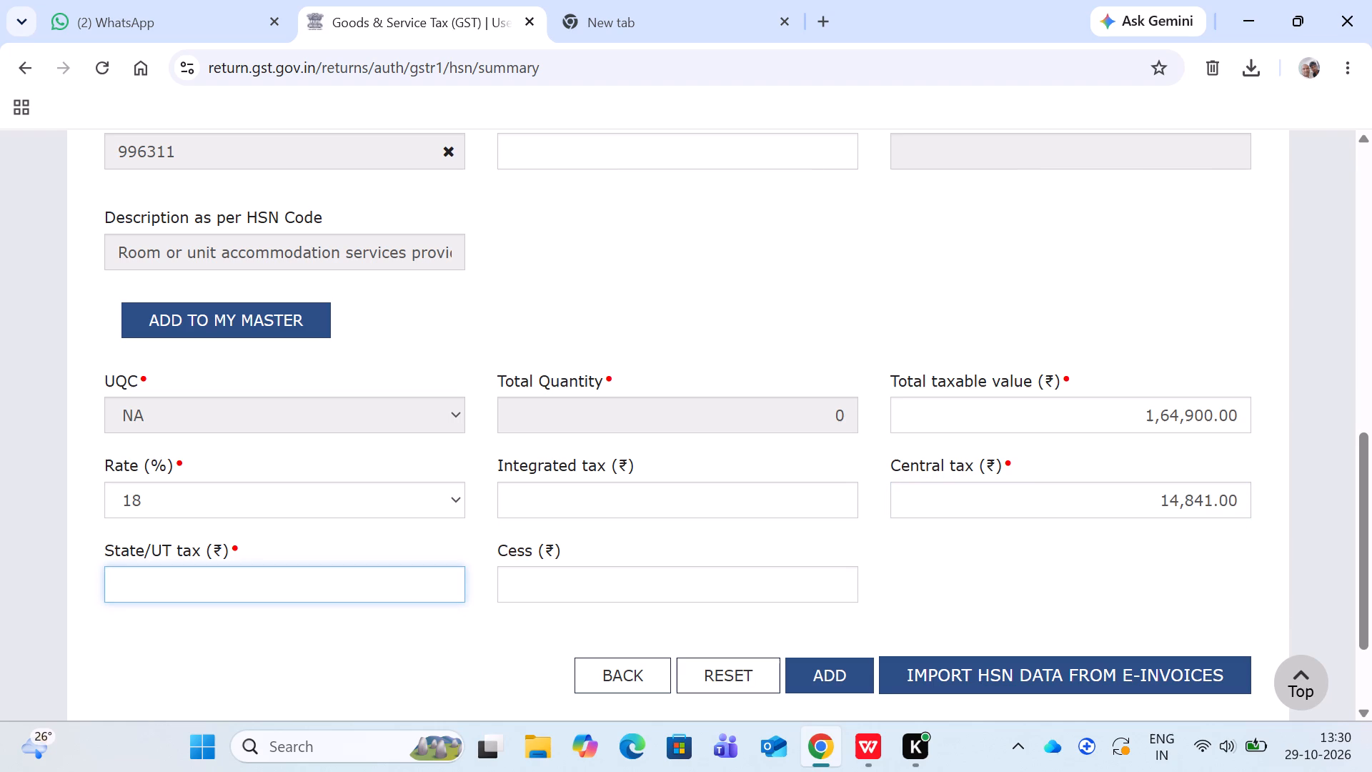
text(14)
key(8)
key(3)
key(BackSpace)
text(412)
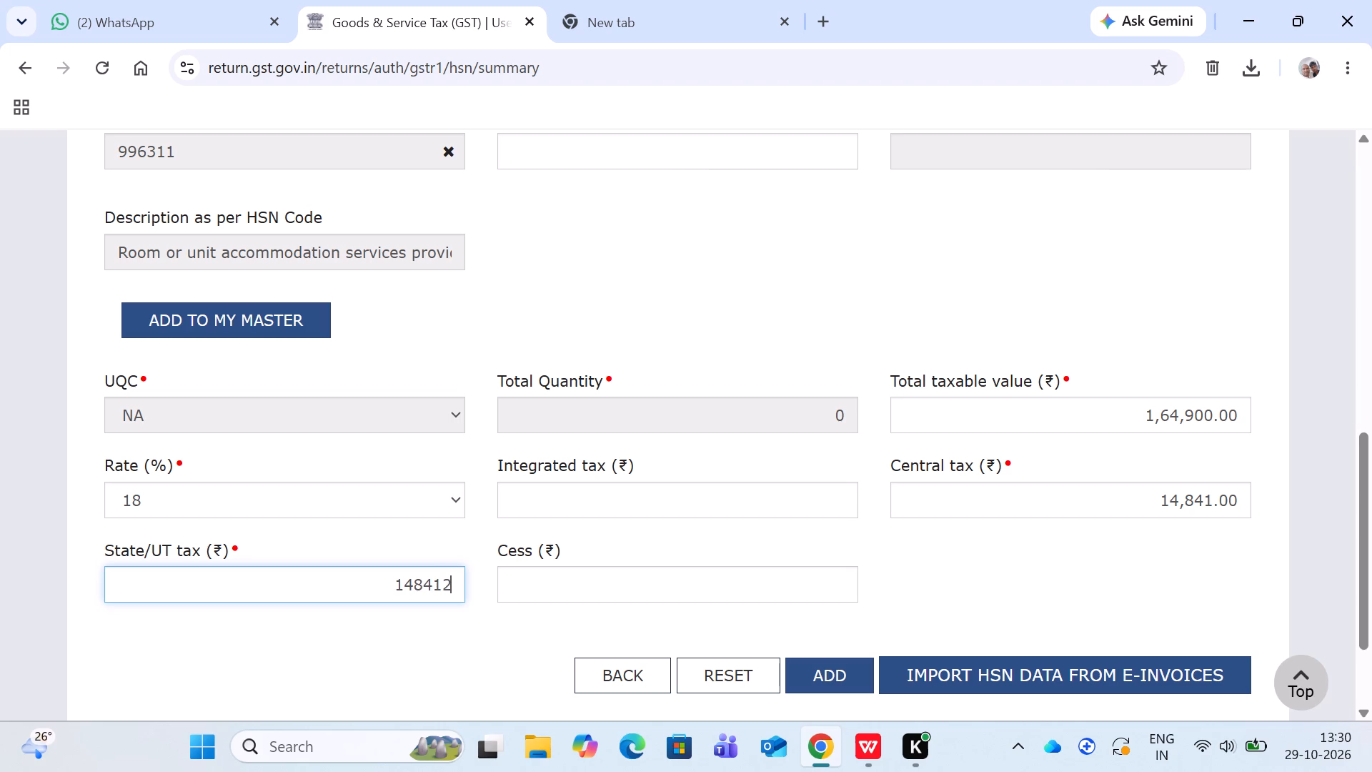
key(BackSpace)
click(808, 679)
Save the added HSN 996311 record and go back to the GSTR-1 overview.
scroll(808, 679, down, 5)
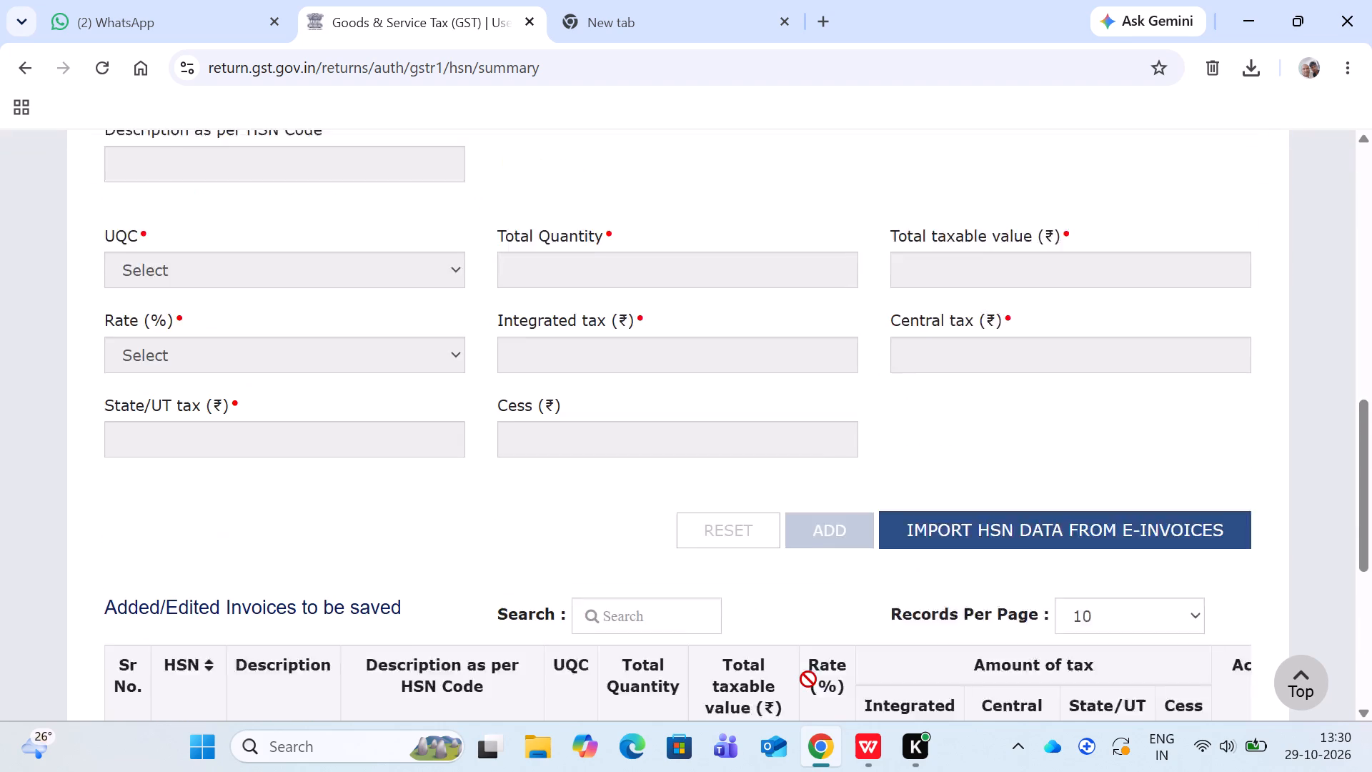
scroll(808, 679, down, 3)
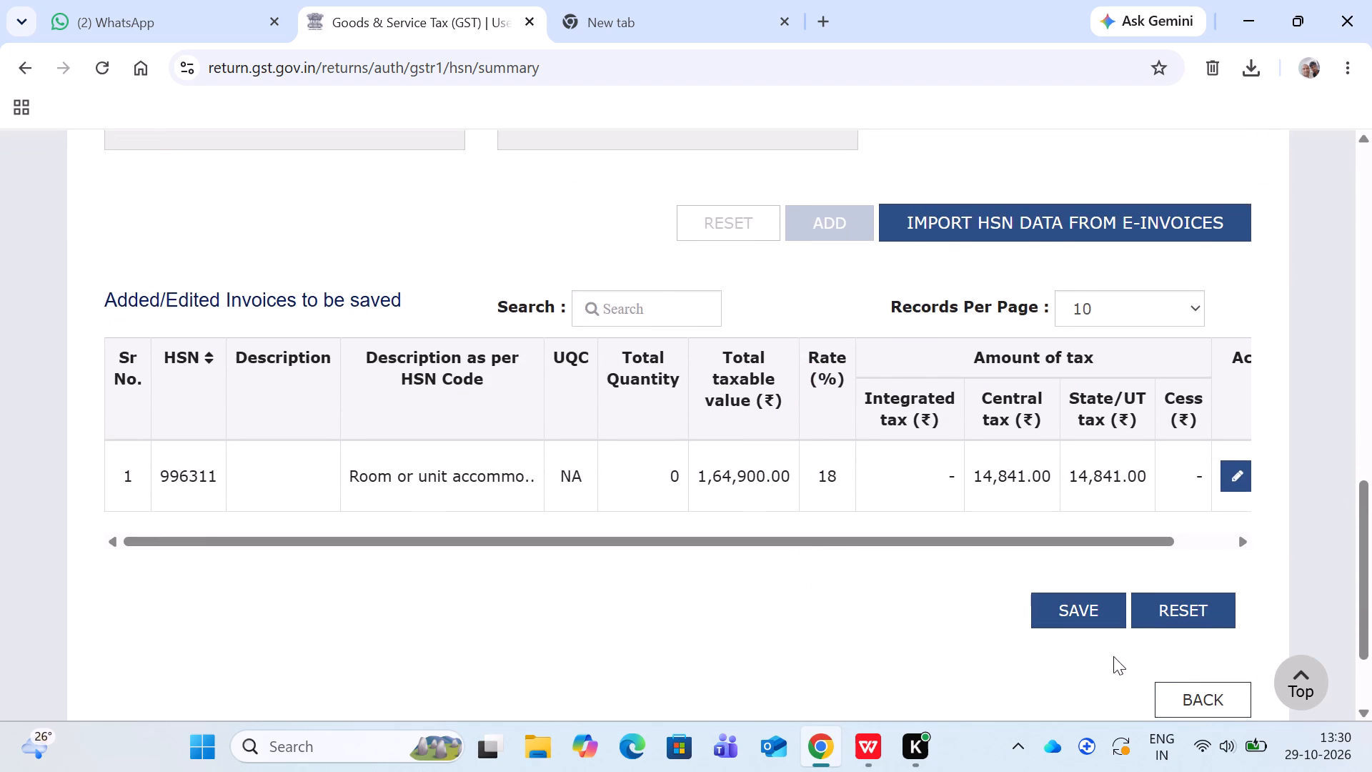
click(1058, 598)
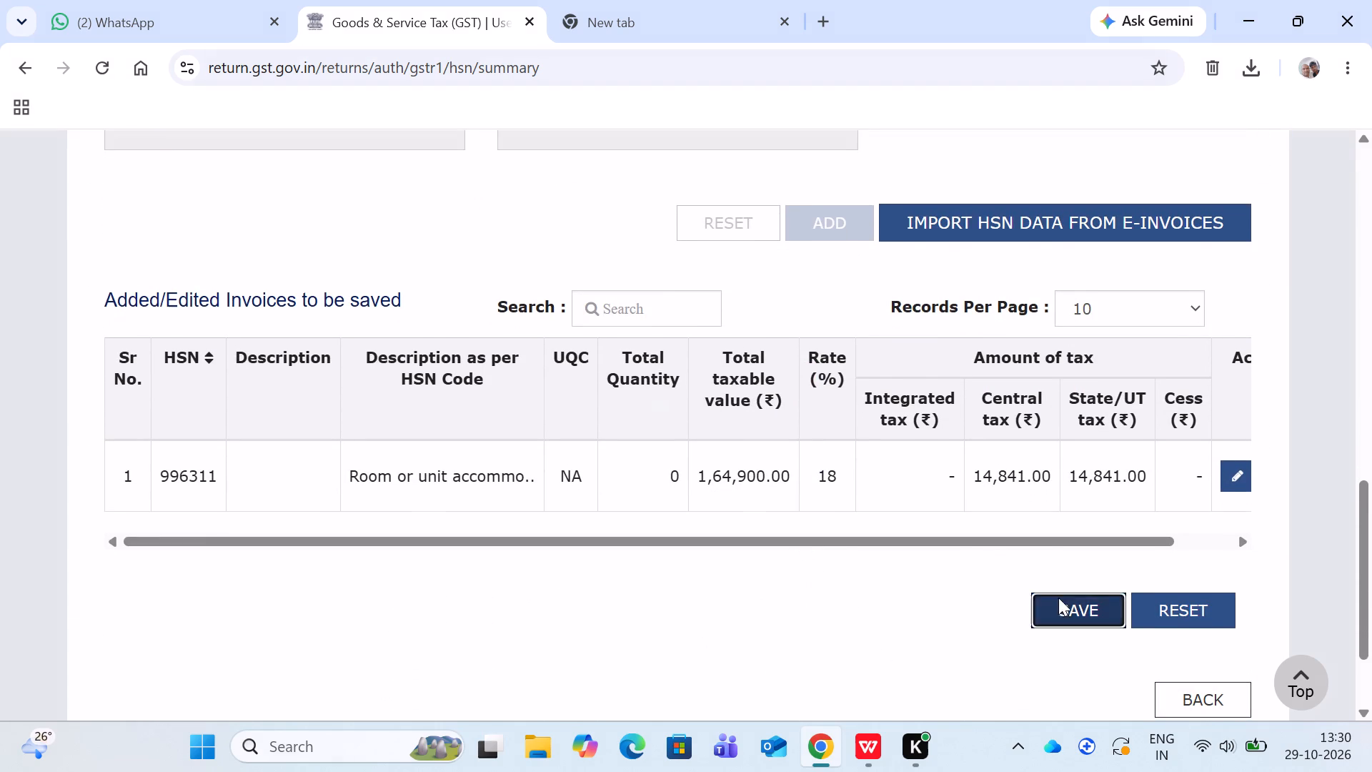
scroll(1058, 598, down, 7)
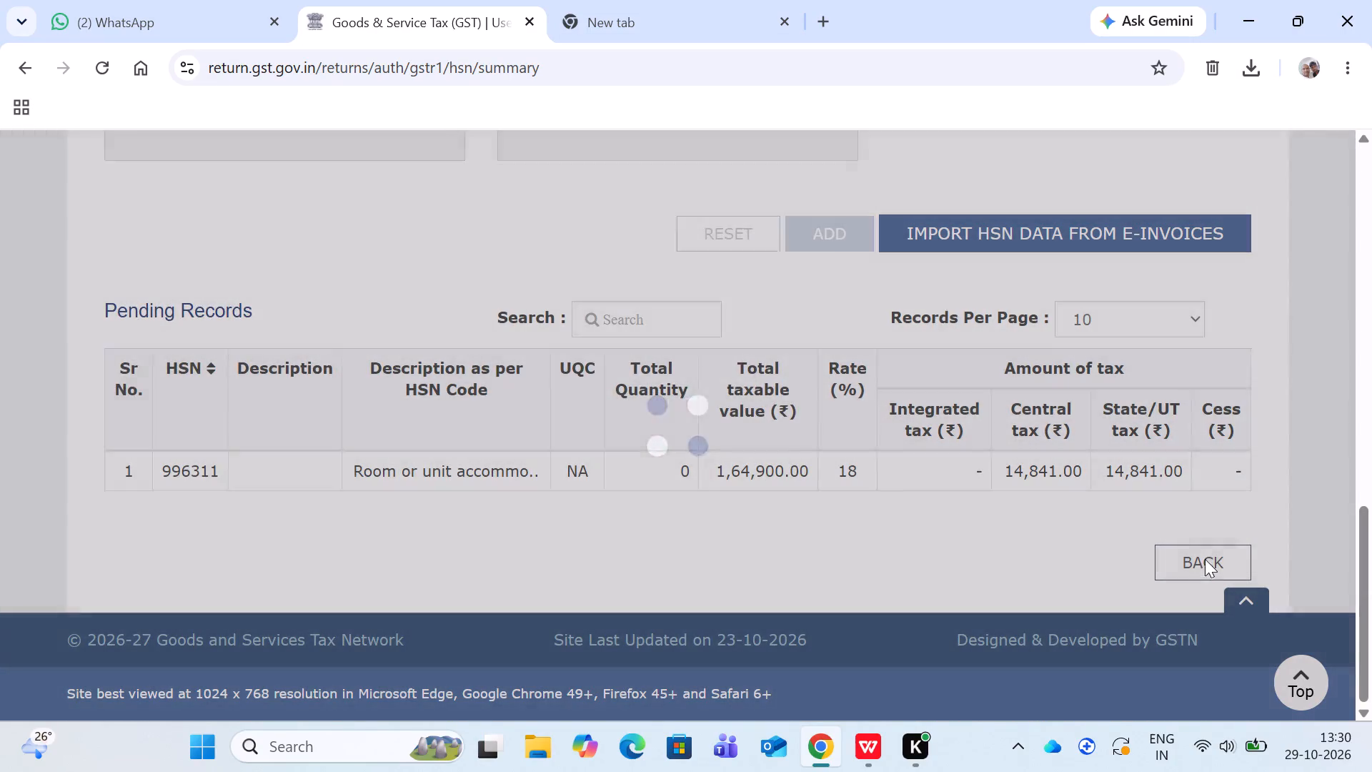
click(1204, 559)
Refresh the GSTR-1 status and check the HSN 996311 record in table 12, HSN-wise summary of outward supplies.
scroll(687, 515, down, 3)
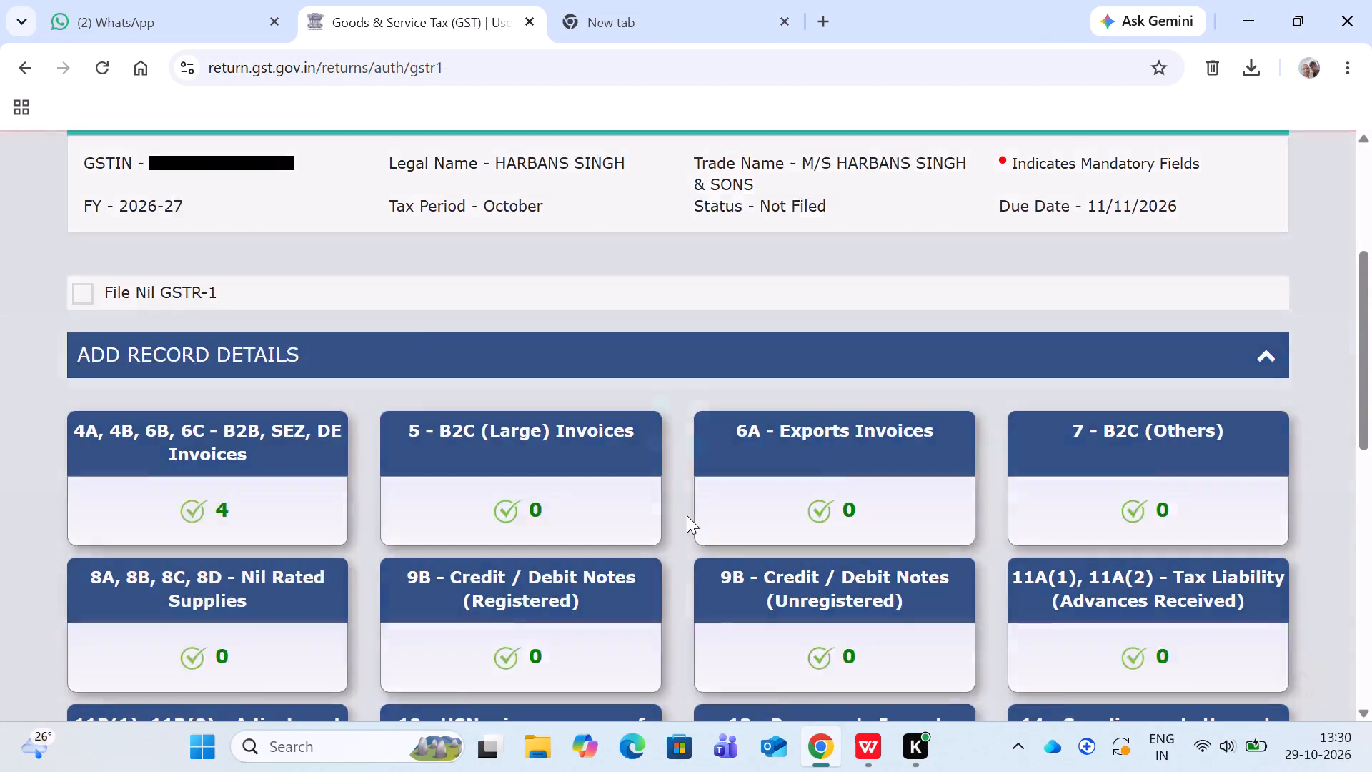
scroll(687, 515, down, 3)
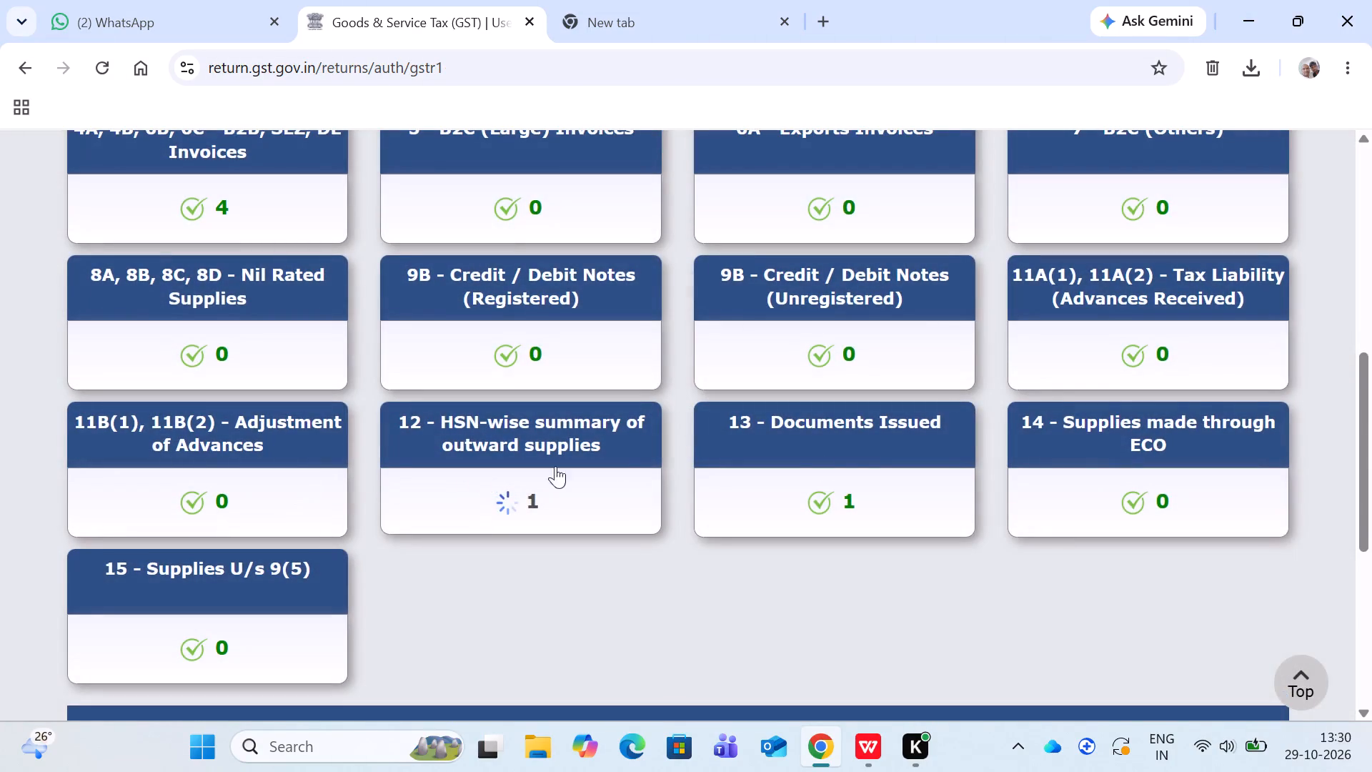
scroll(878, 458, up, 7)
click(1251, 407)
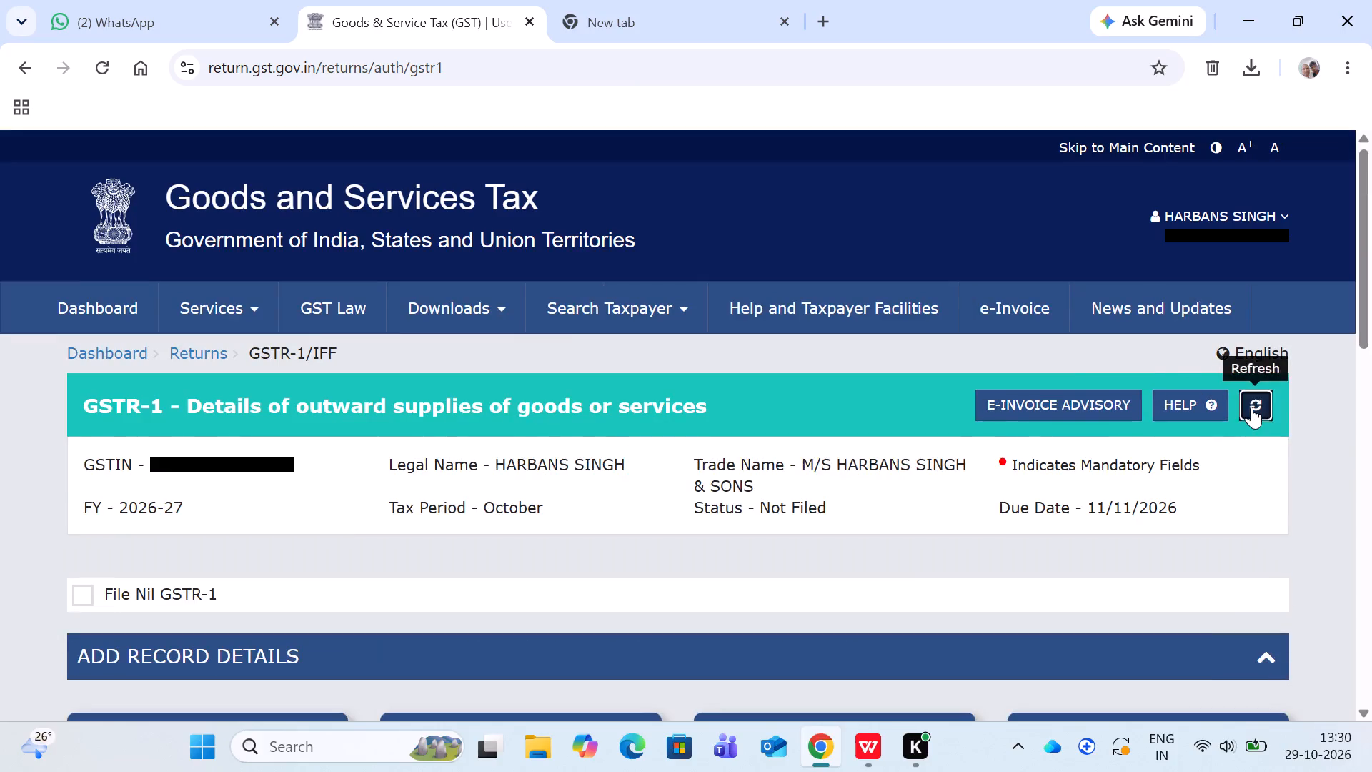
scroll(514, 582, down, 5)
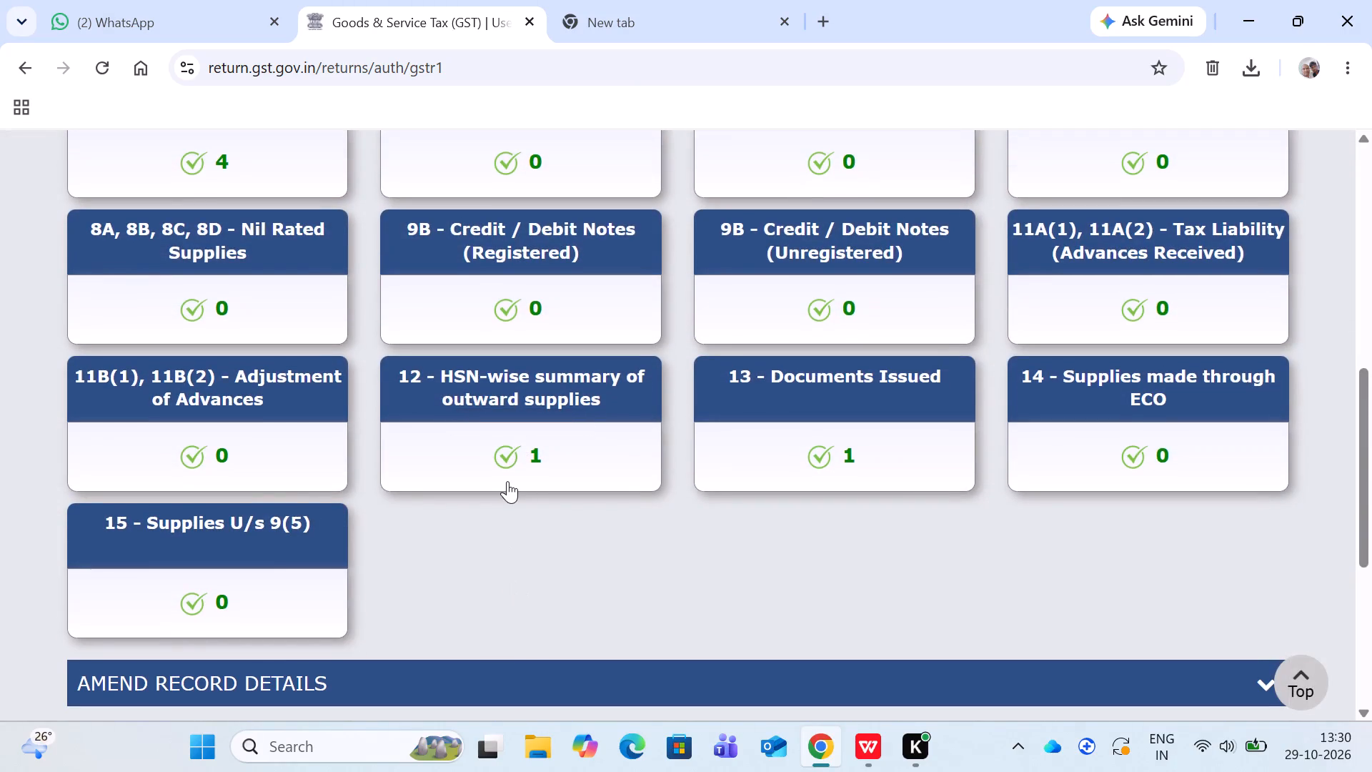
click(507, 481)
scroll(507, 481, down, 5)
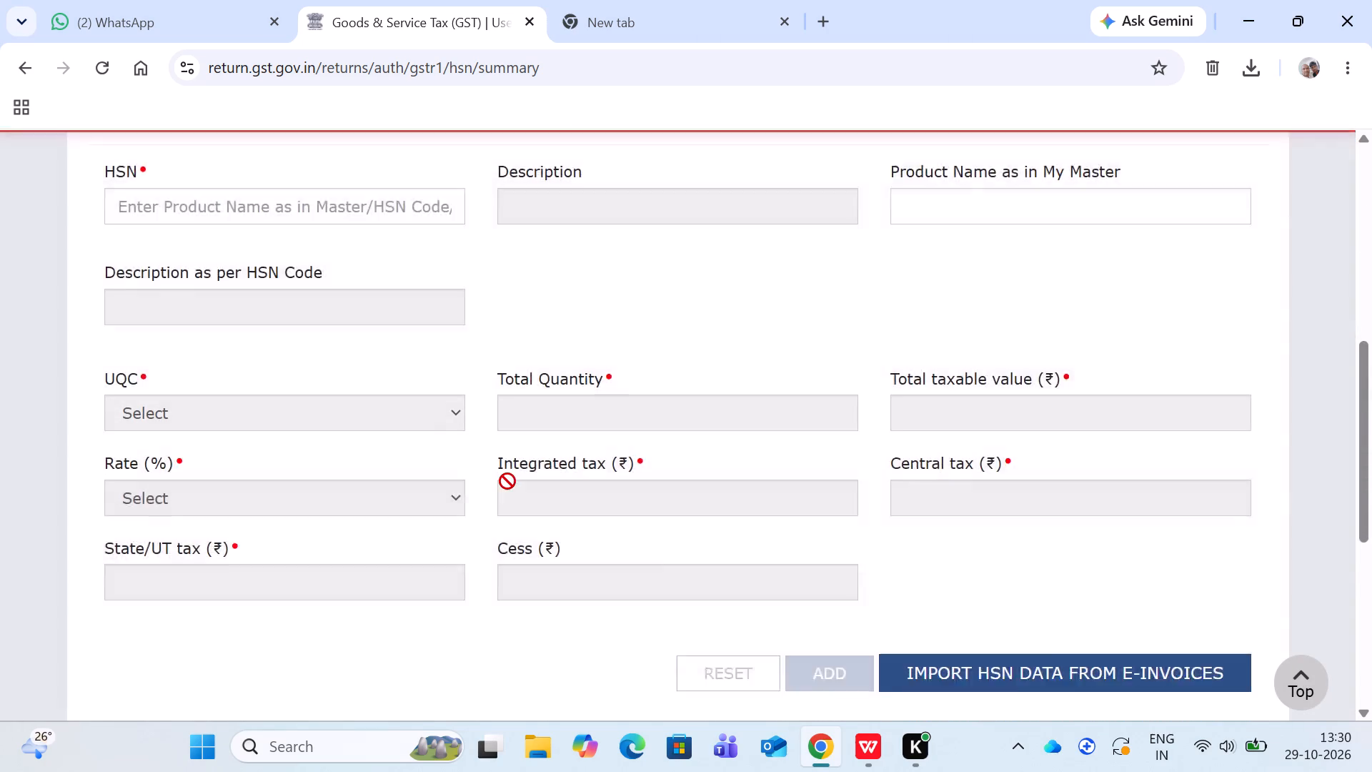
scroll(507, 481, down, 3)
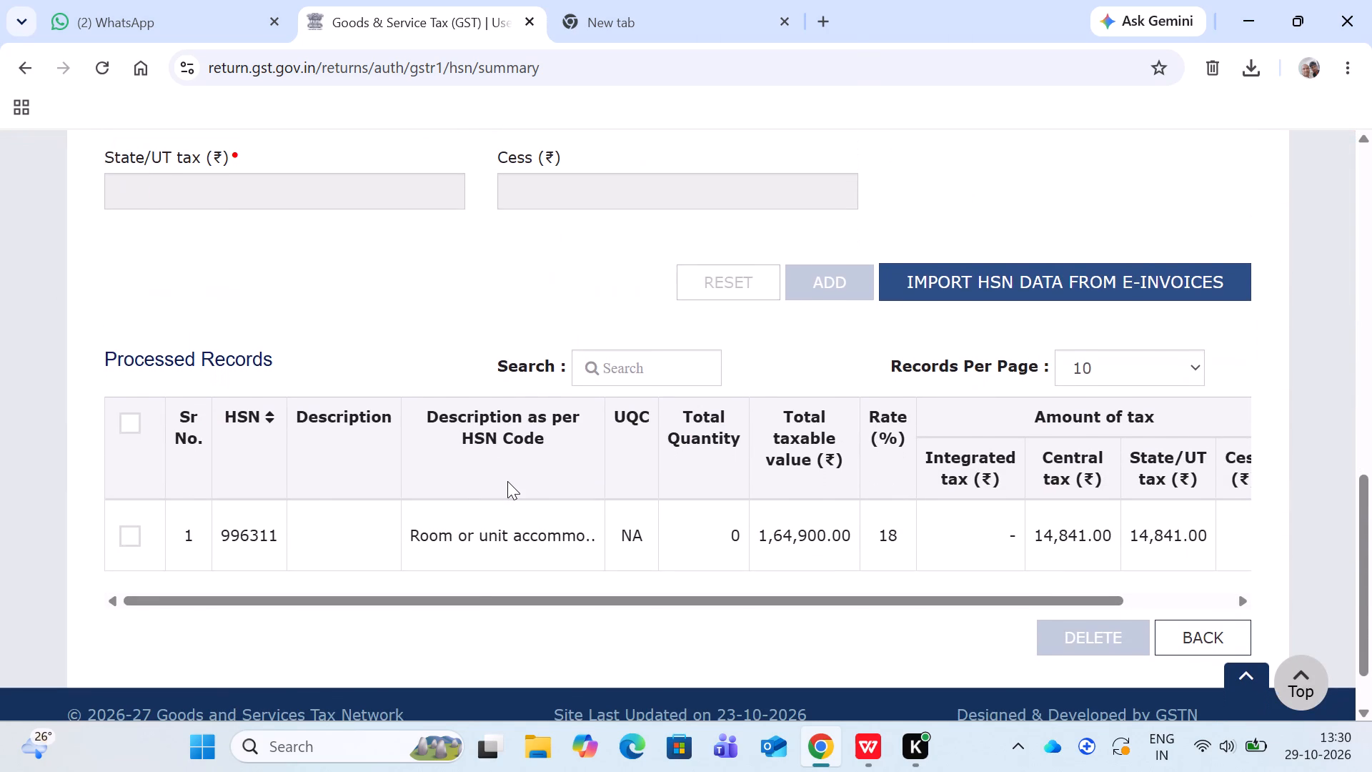
scroll(507, 481, down, 1)
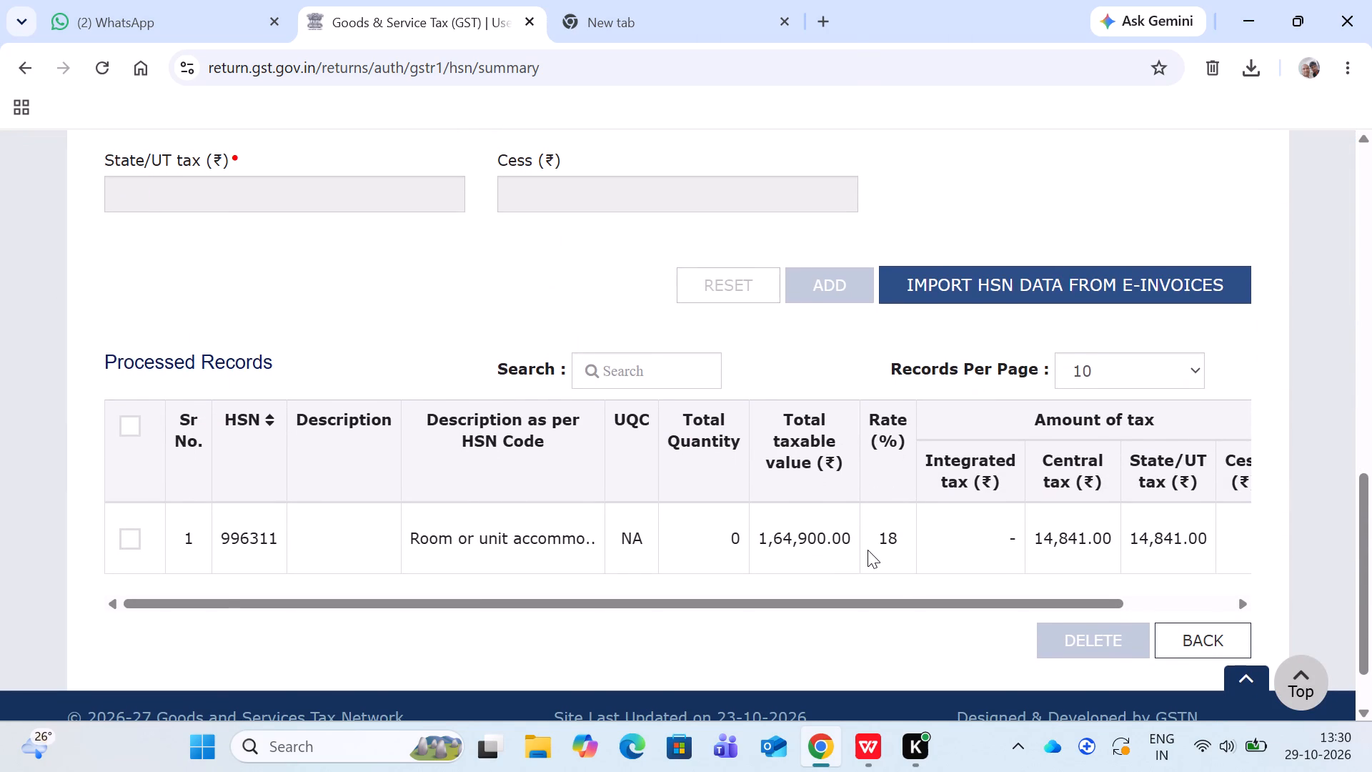
Return to the GSTR-1 overview and generate the summary for the October return.
click(1228, 638)
scroll(1081, 642, down, 9)
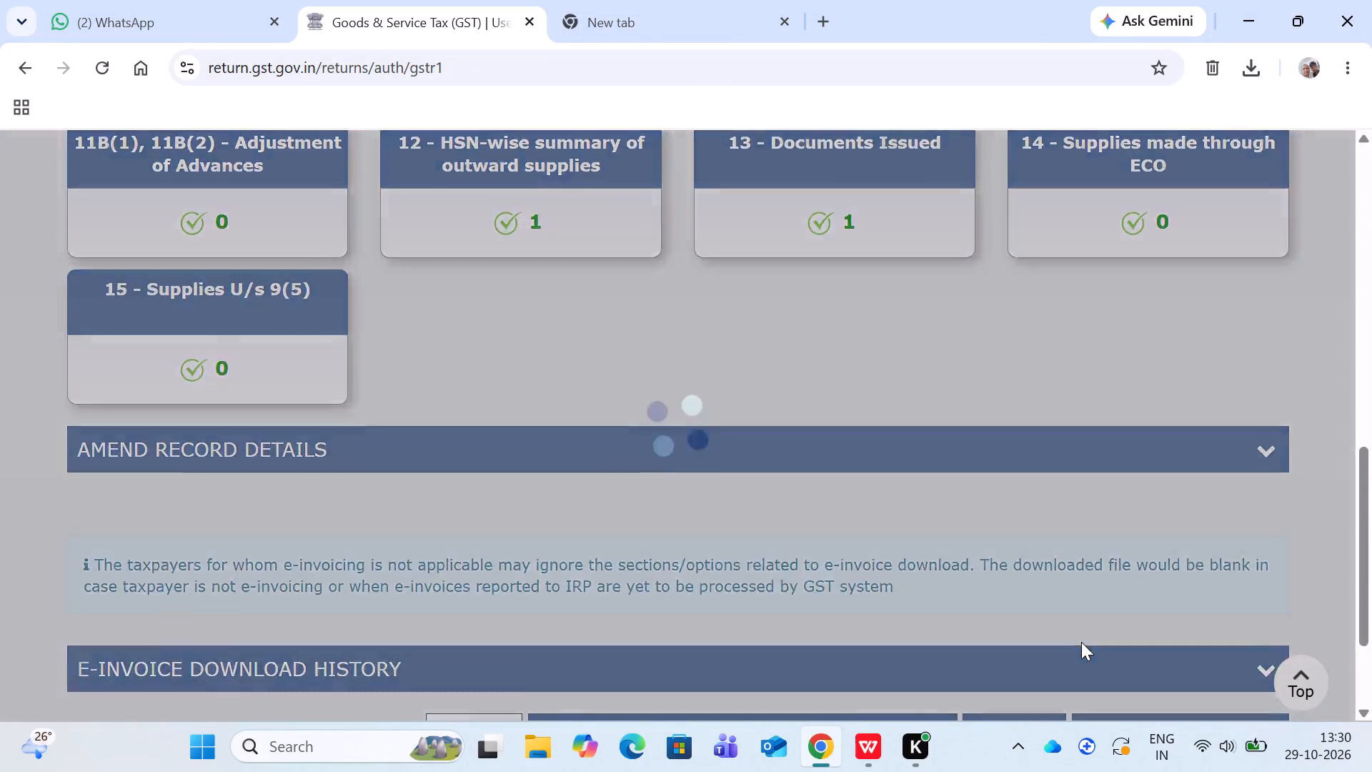
scroll(1081, 642, down, 4)
click(1145, 568)
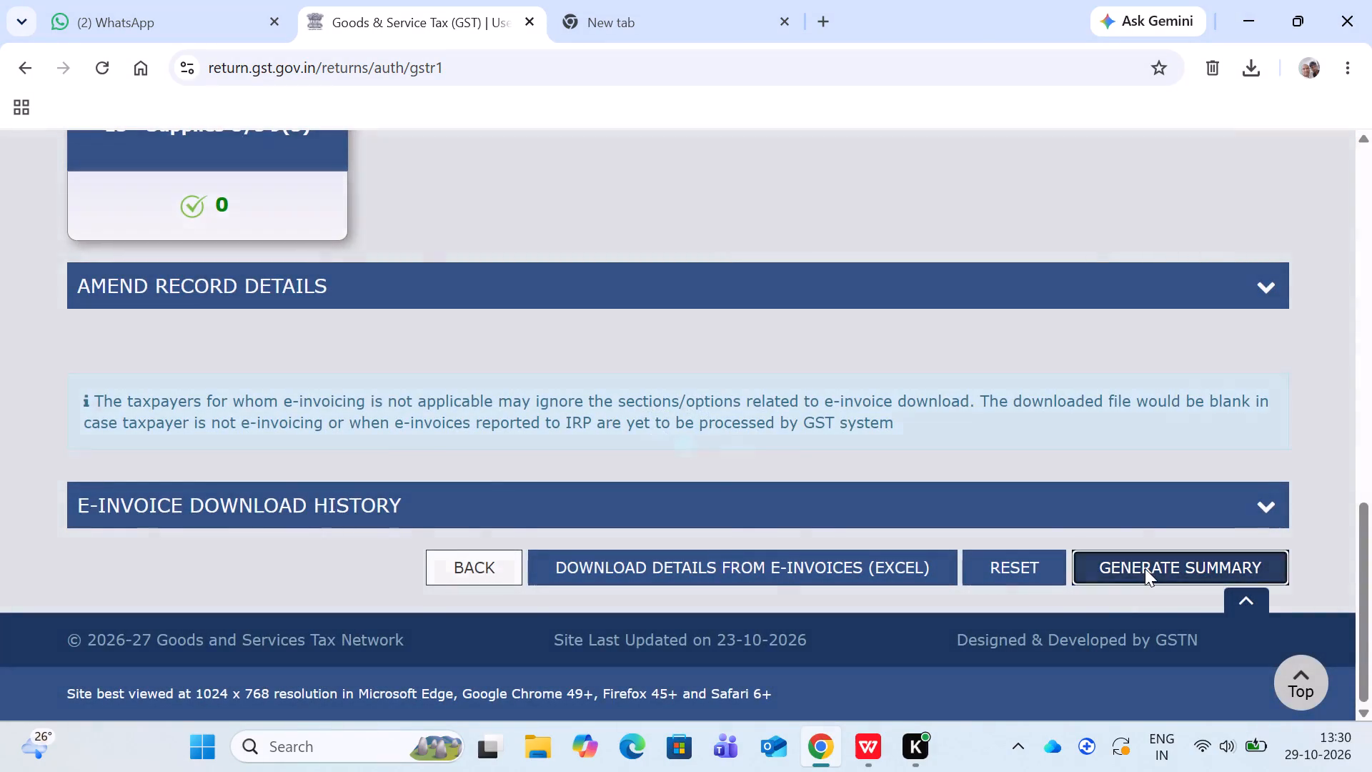
scroll(742, 516, down, 10)
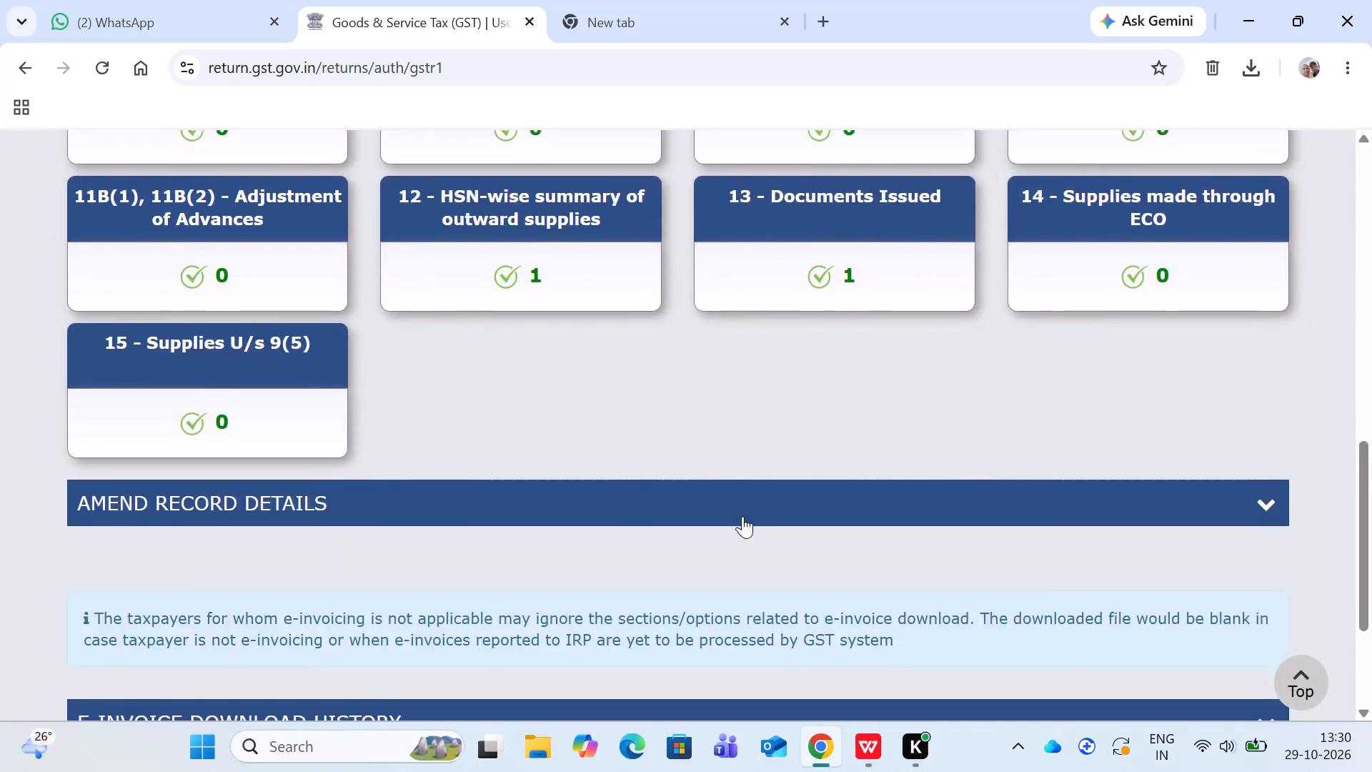
scroll(742, 516, down, 5)
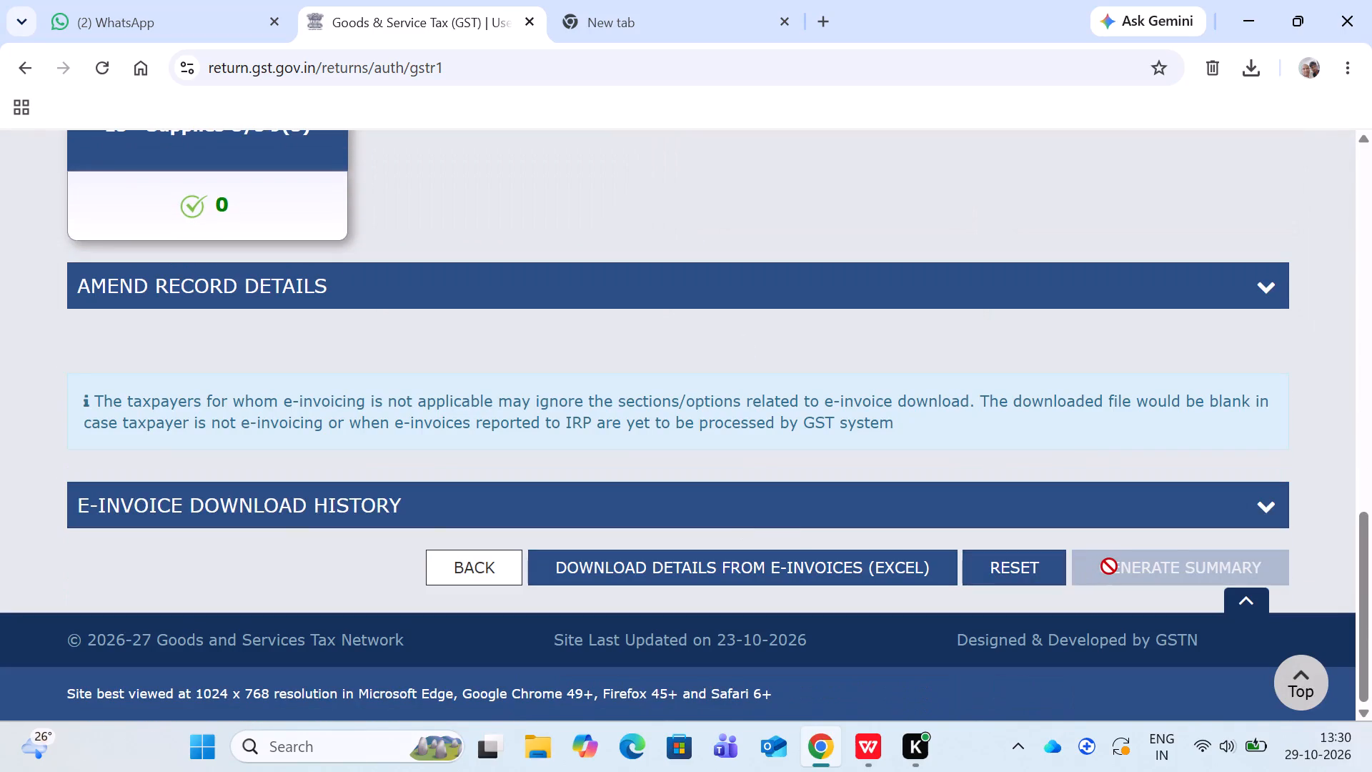
click(1109, 566)
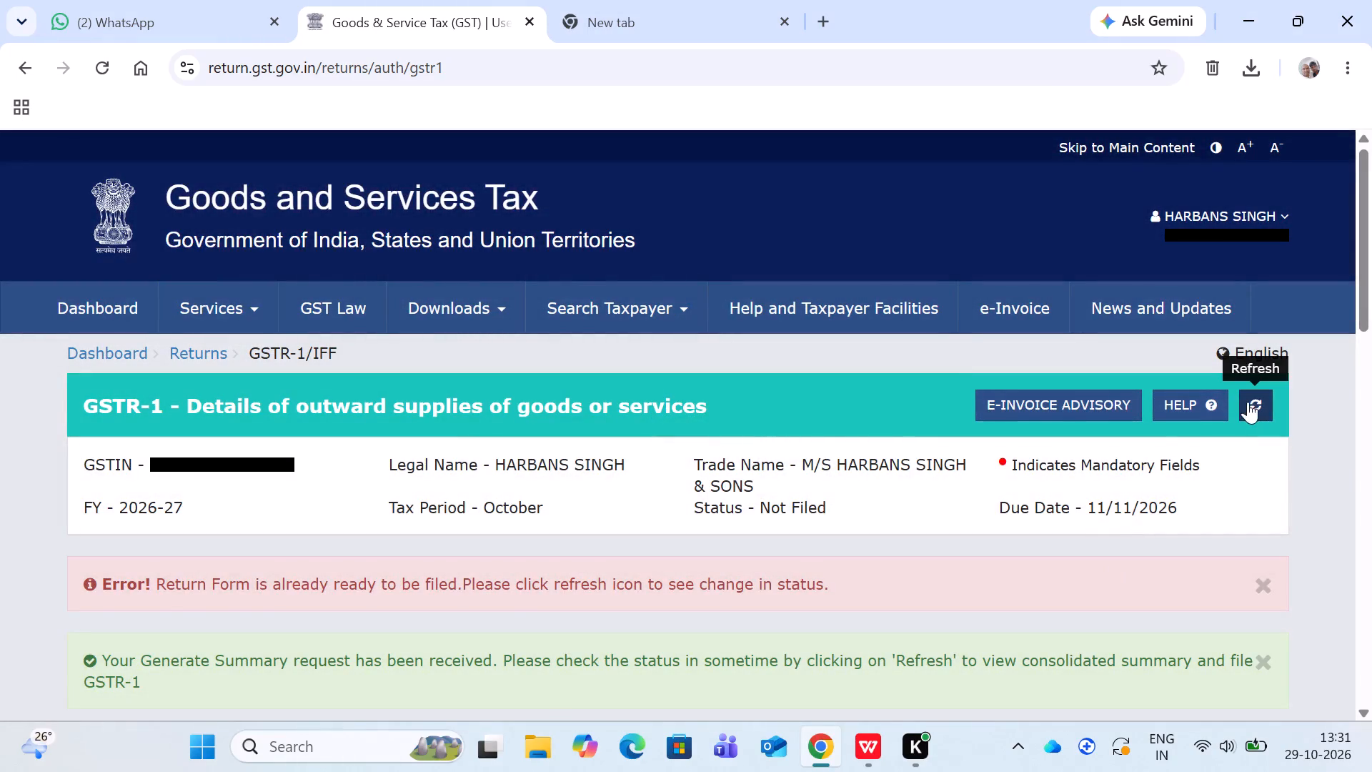
Refresh the return's status and proceed to the file/summary page.
click(1248, 402)
scroll(948, 556, down, 12)
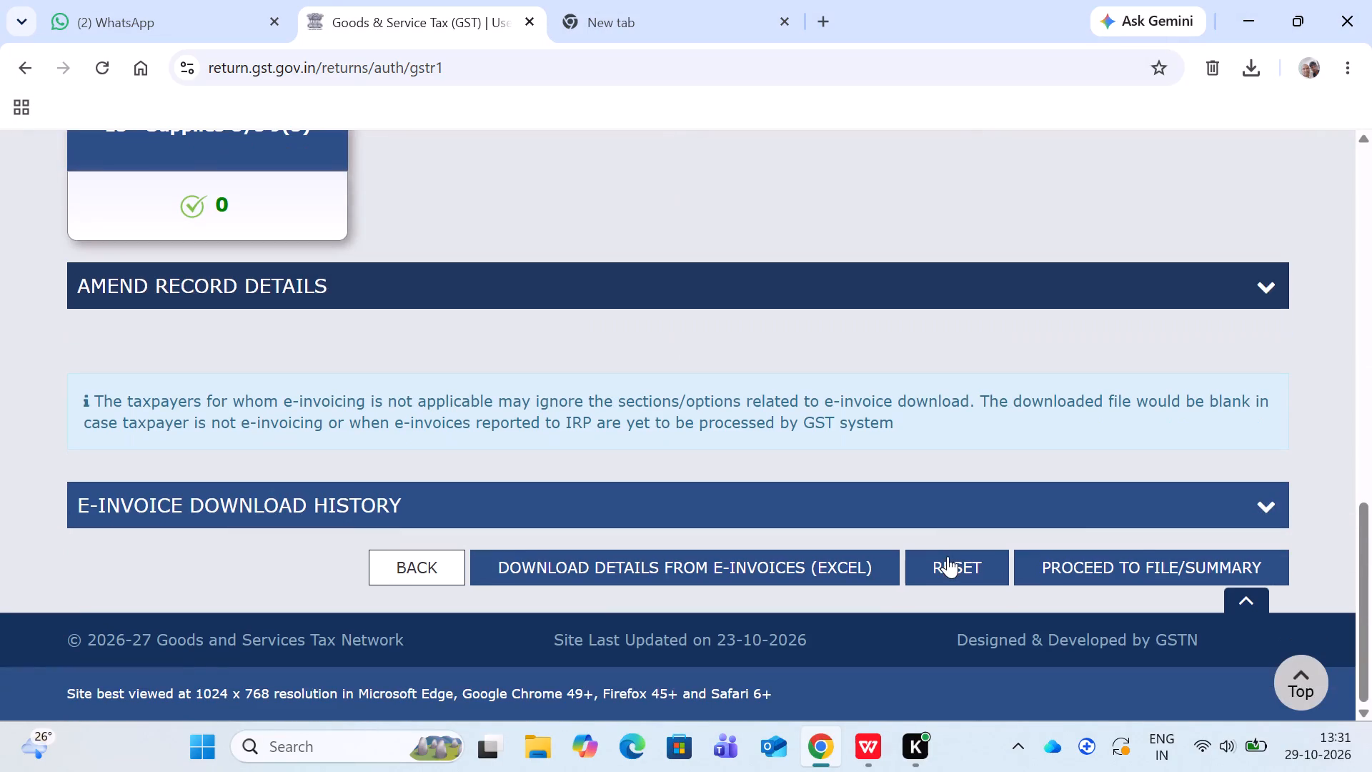
click(1120, 553)
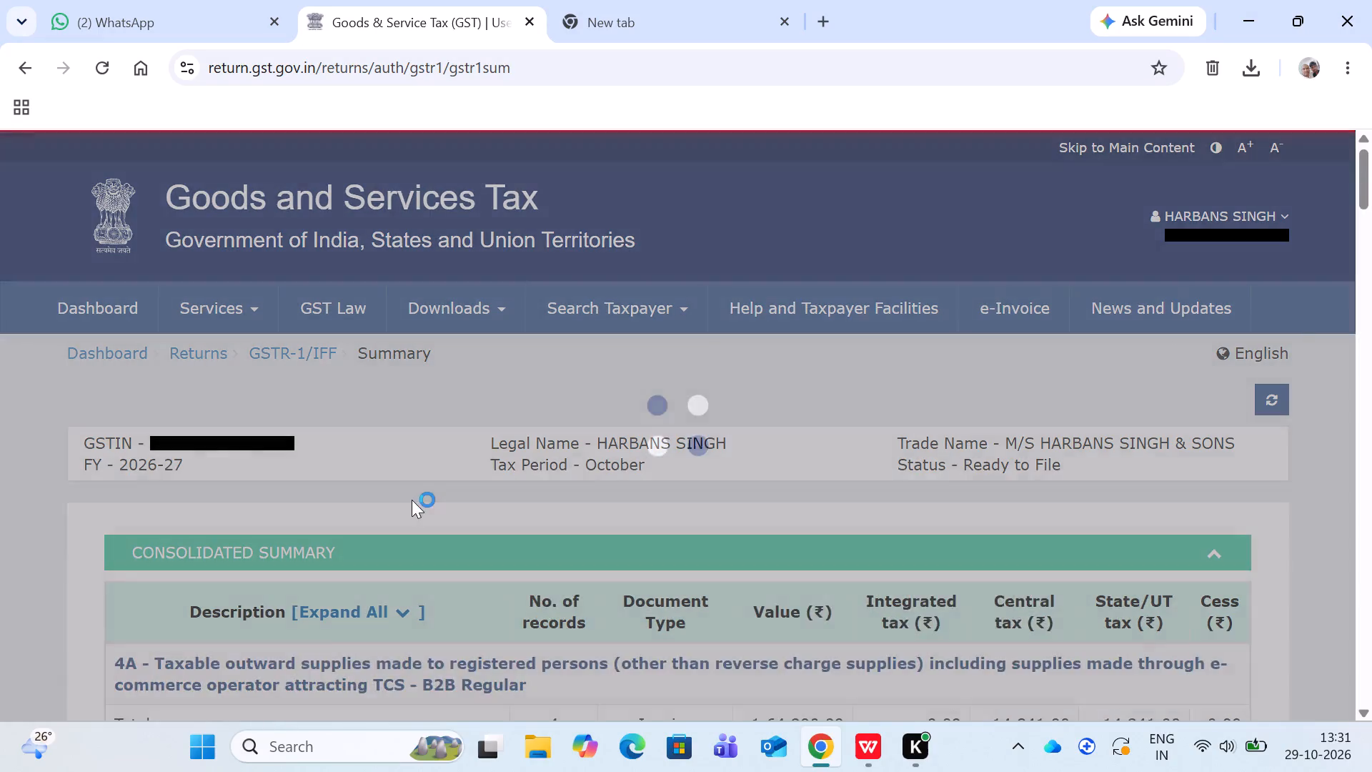
Review the consolidated summary from table 4A through HSN, documents issued and total liability, and go back to the GSTR-1 overview.
scroll(412, 500, down, 4)
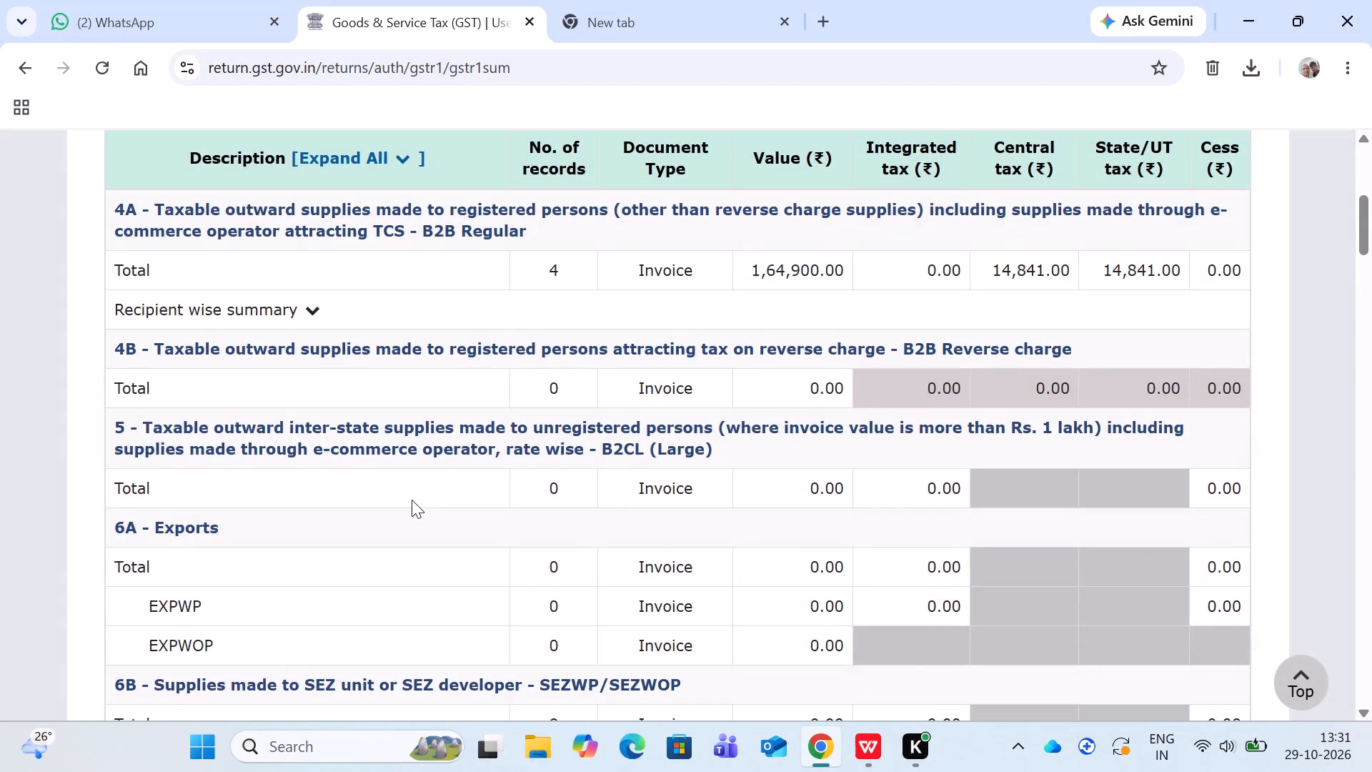
scroll(412, 500, down, 2)
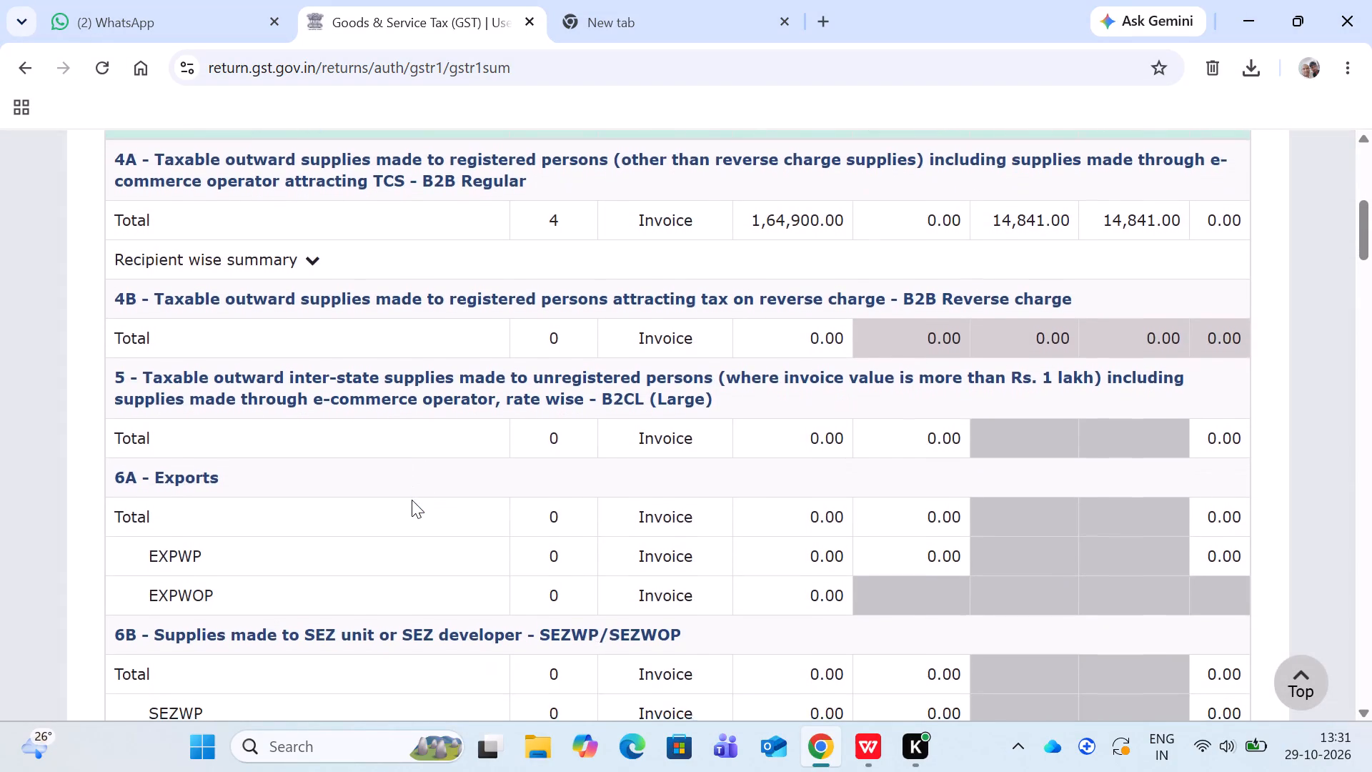
scroll(412, 500, down, 6)
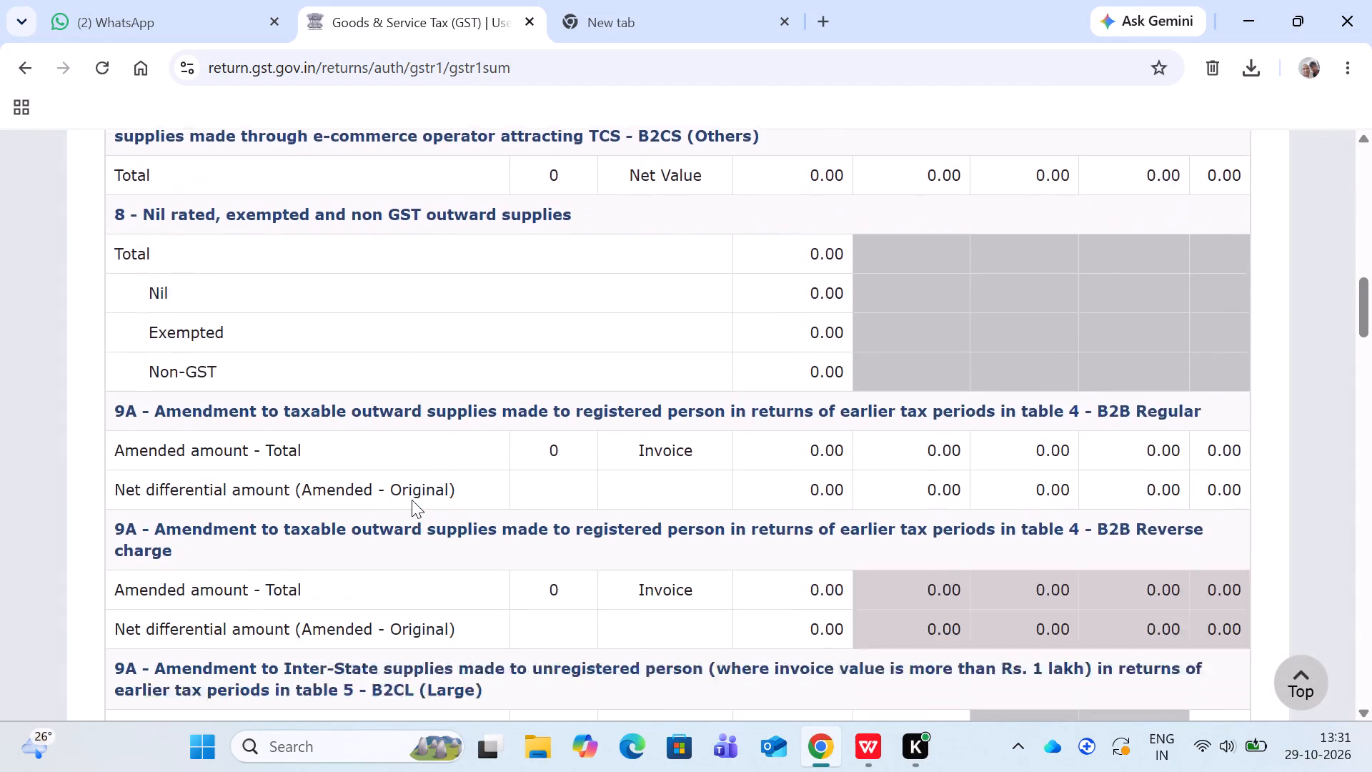
scroll(412, 500, down, 11)
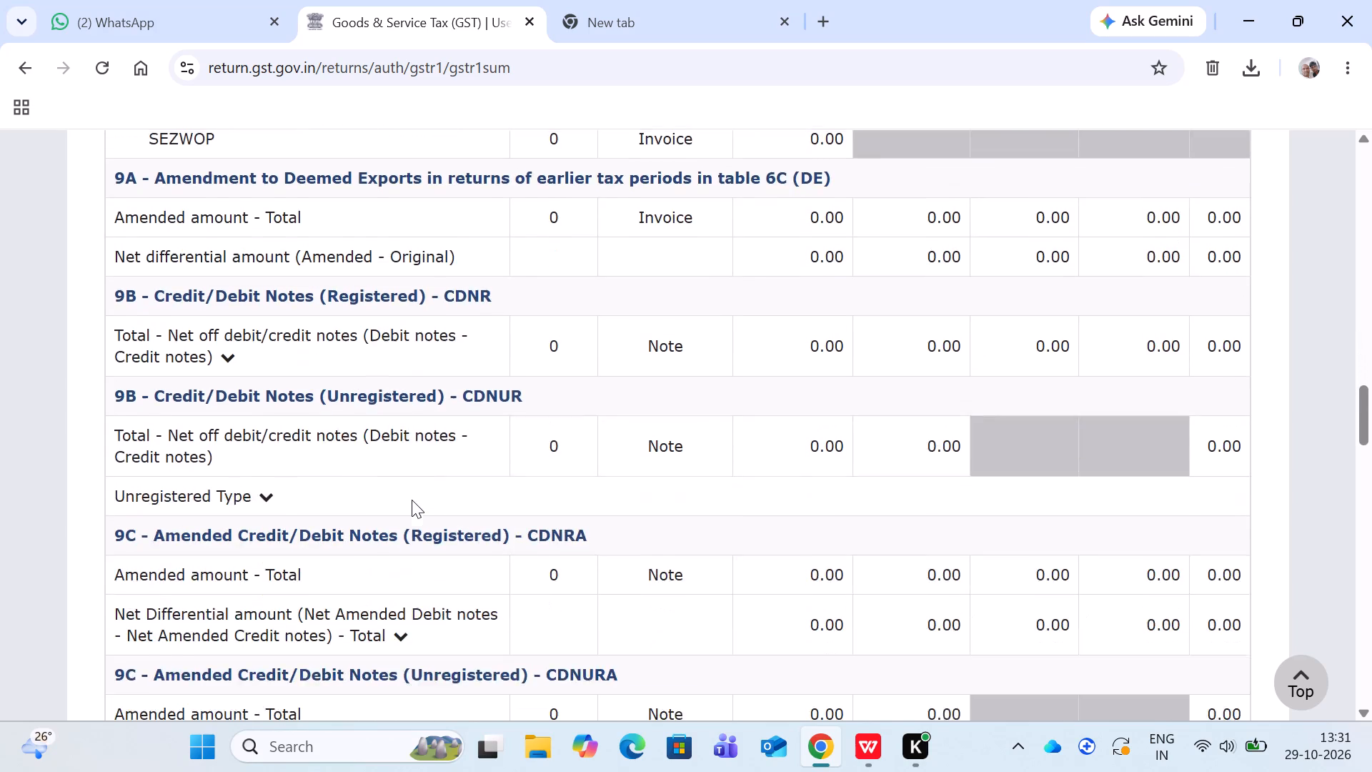
scroll(412, 500, down, 8)
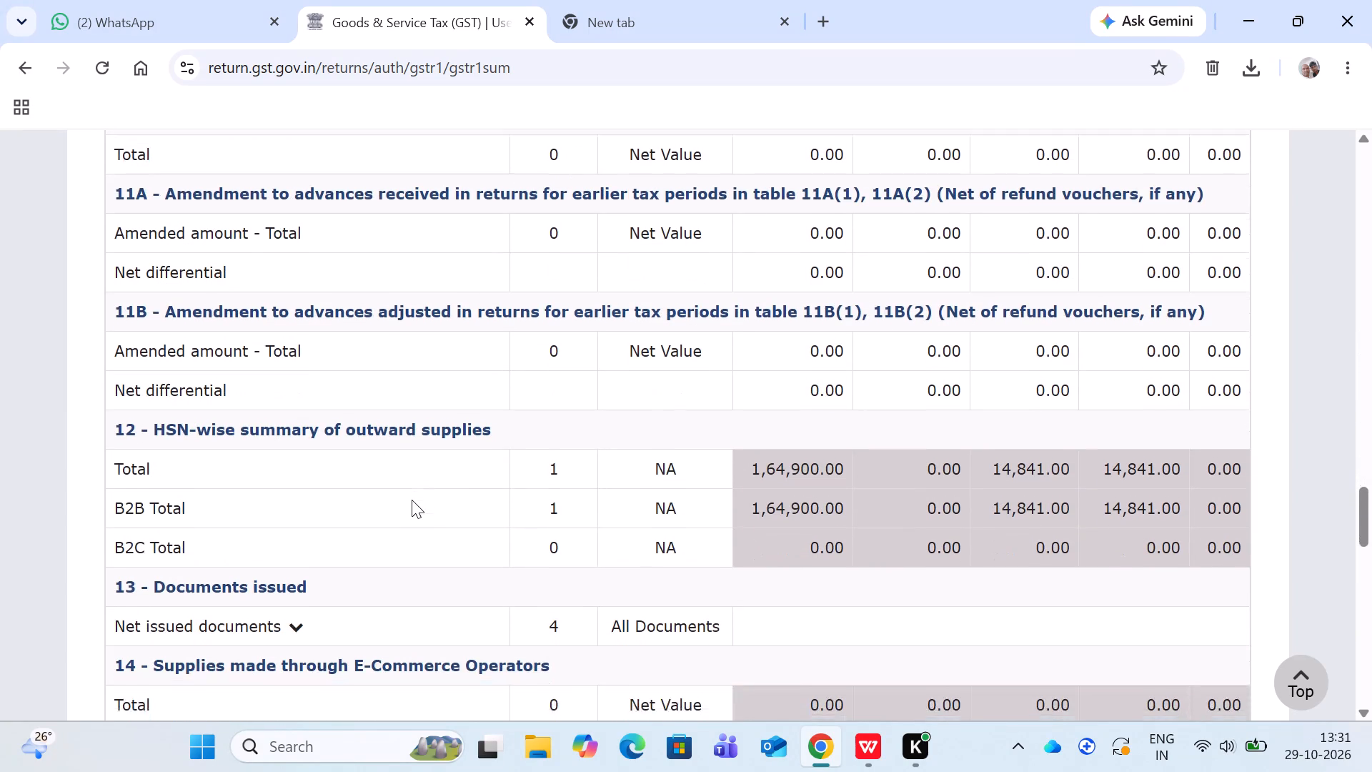
scroll(412, 500, down, 2)
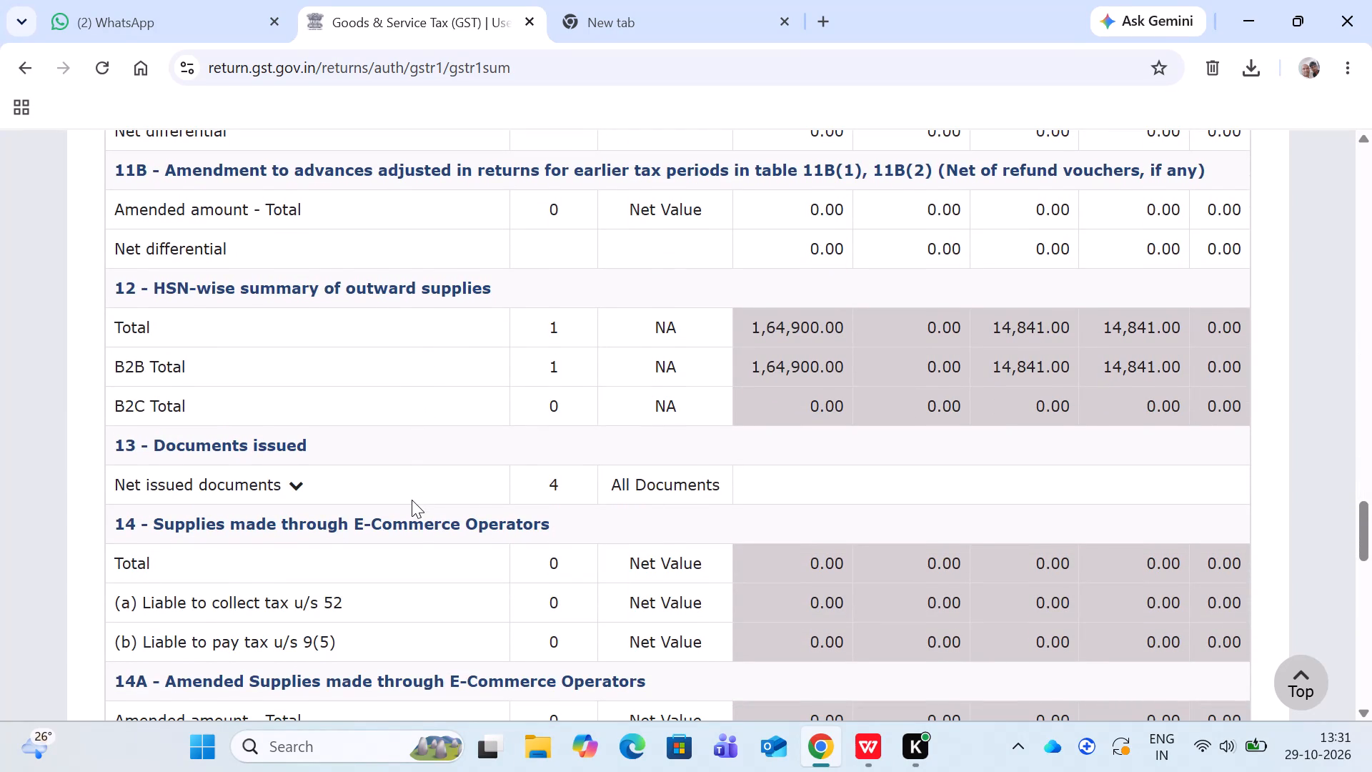
scroll(412, 500, down, 12)
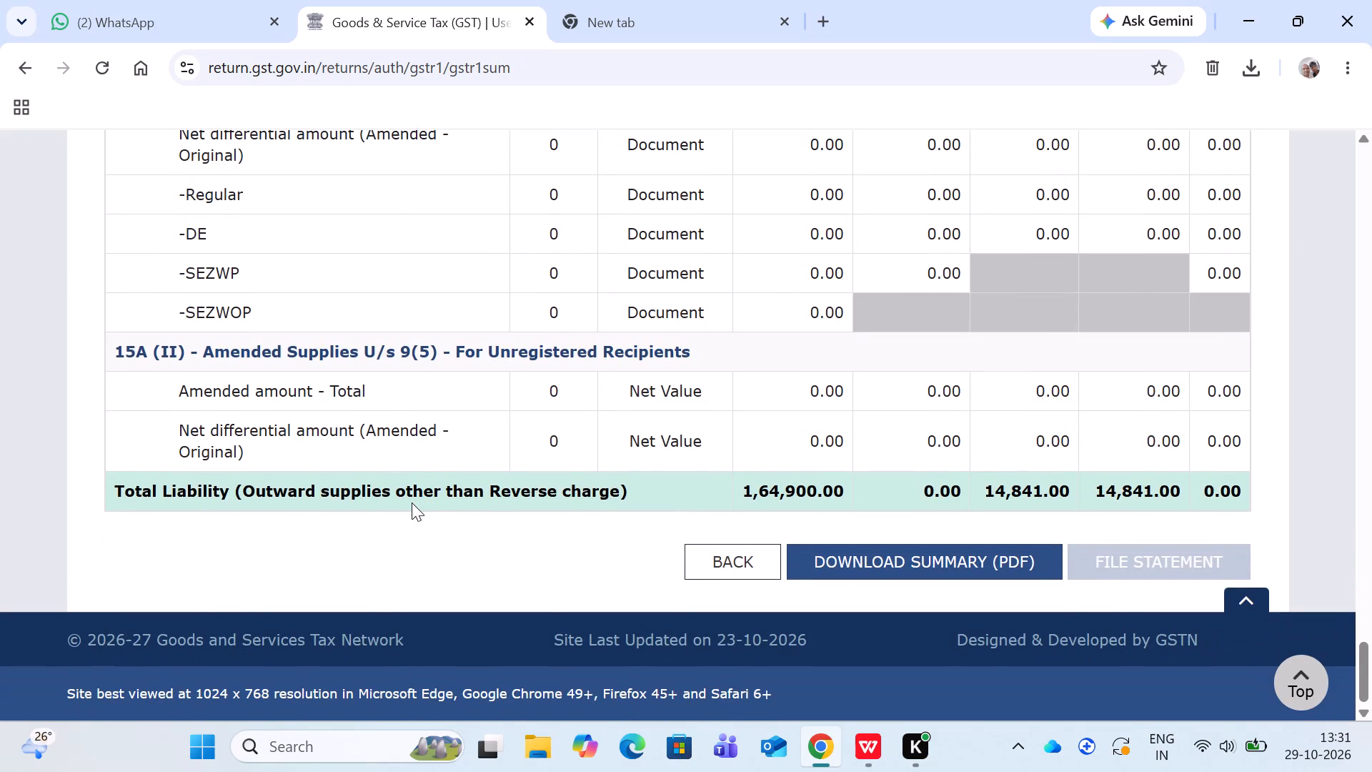
scroll(412, 503, down, 1)
scroll(412, 503, up, 18)
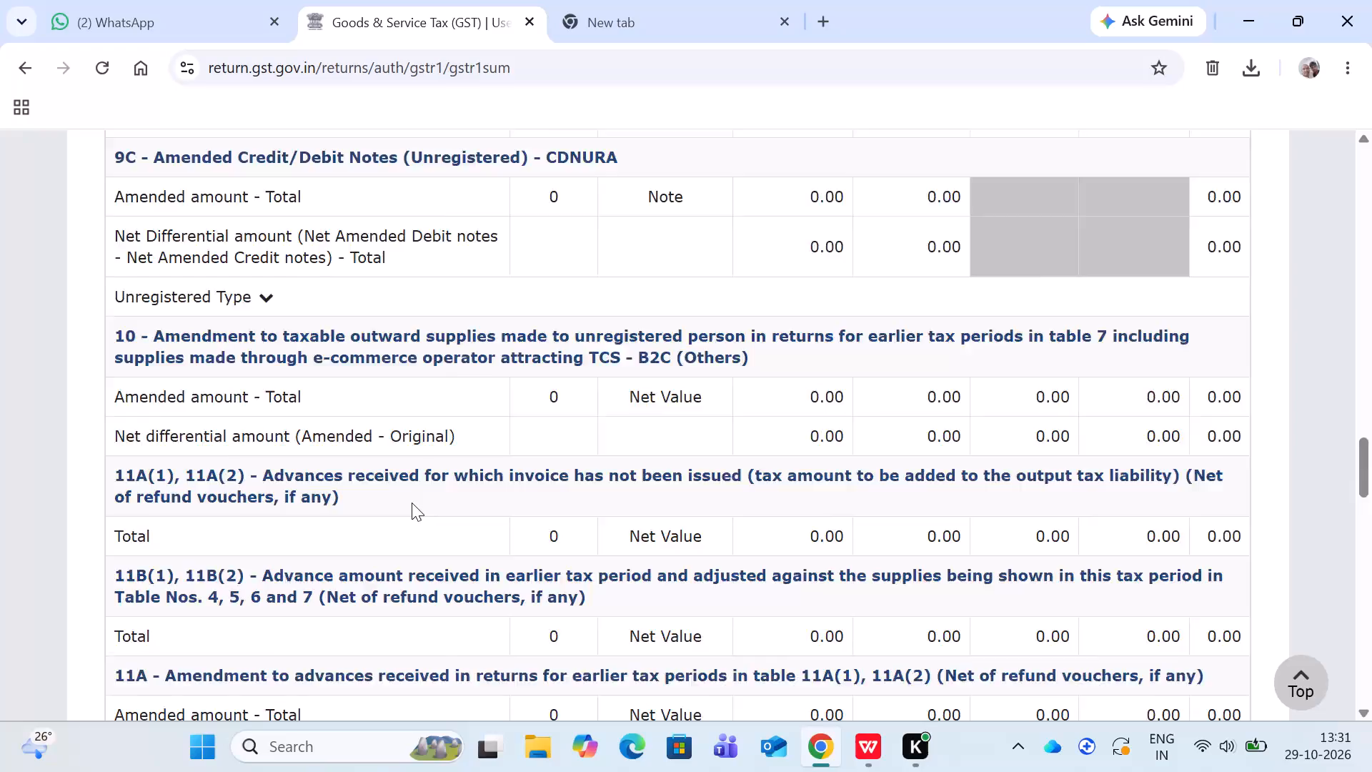
scroll(412, 503, up, 14)
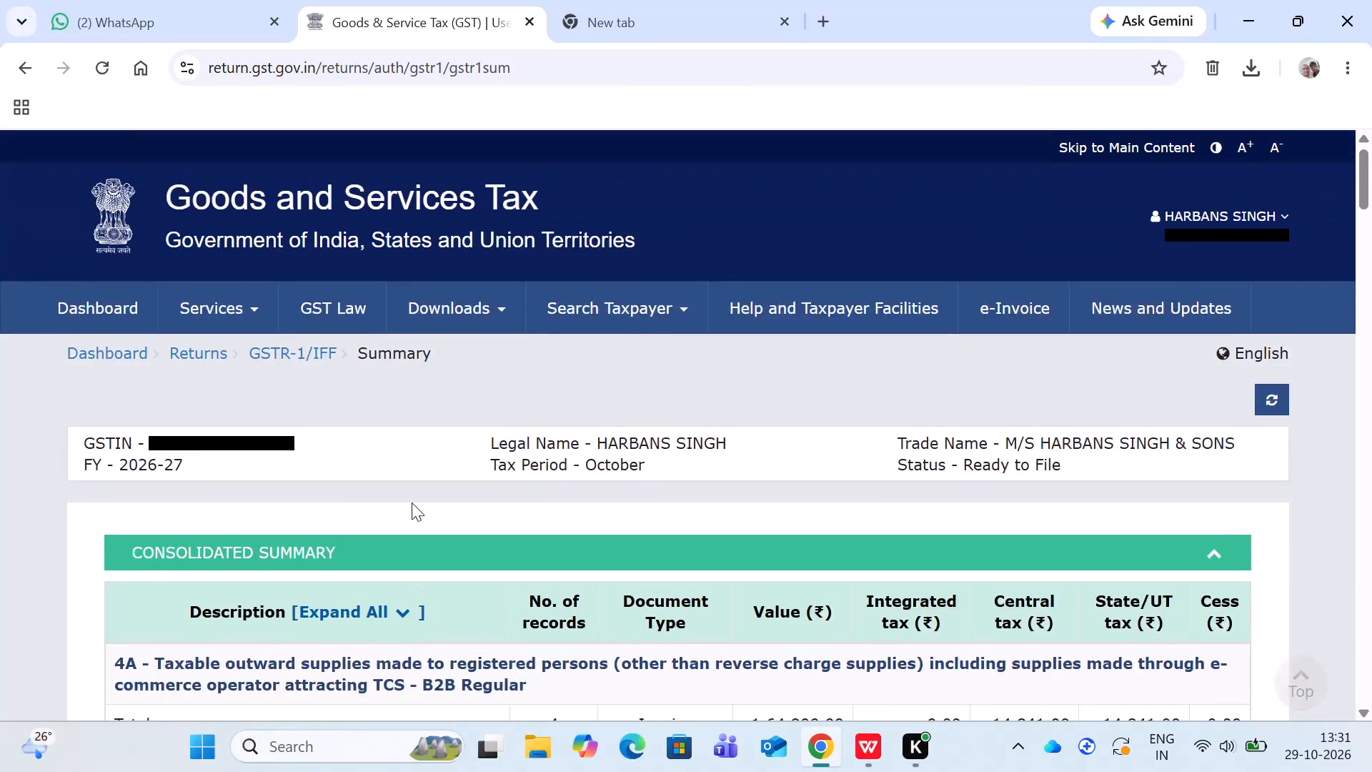
scroll(412, 503, down, 14)
scroll(412, 503, down, 9)
scroll(412, 503, right, 15)
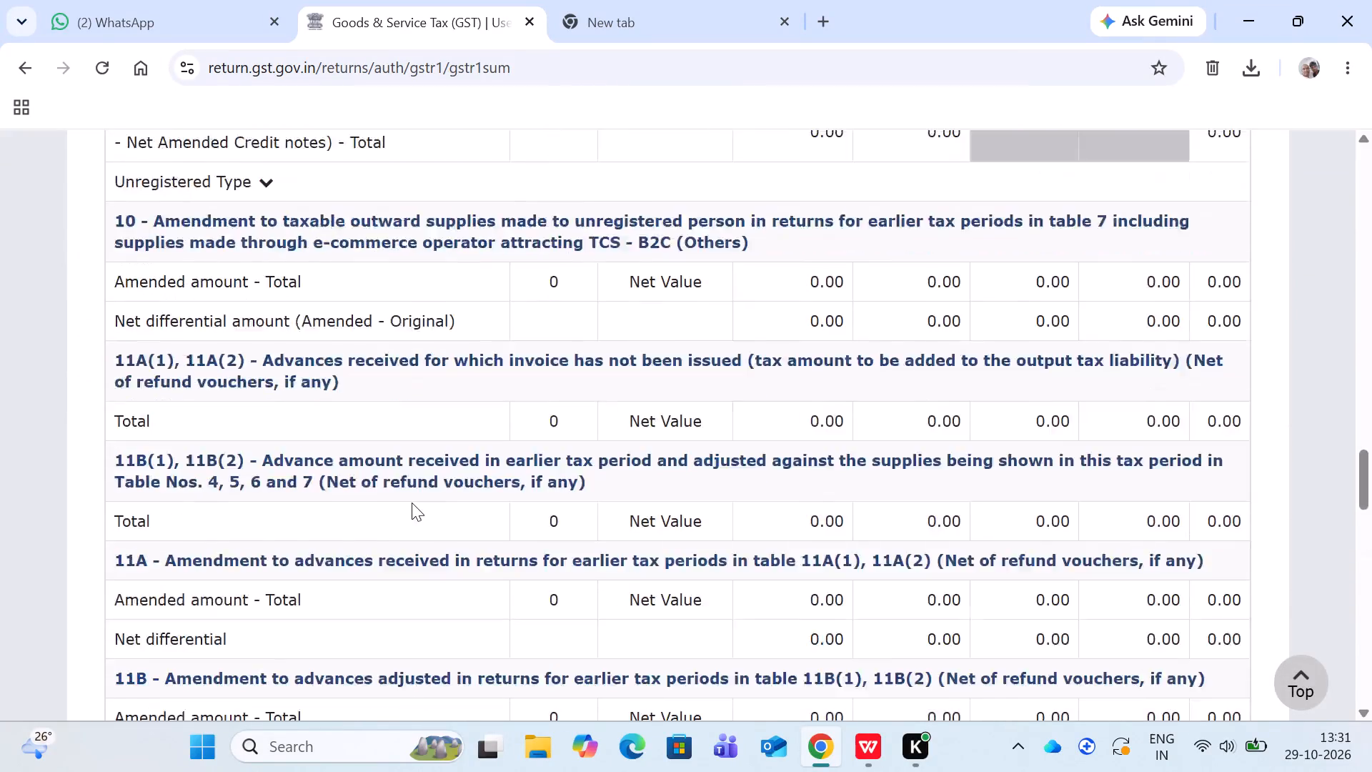
scroll(412, 503, right, 20)
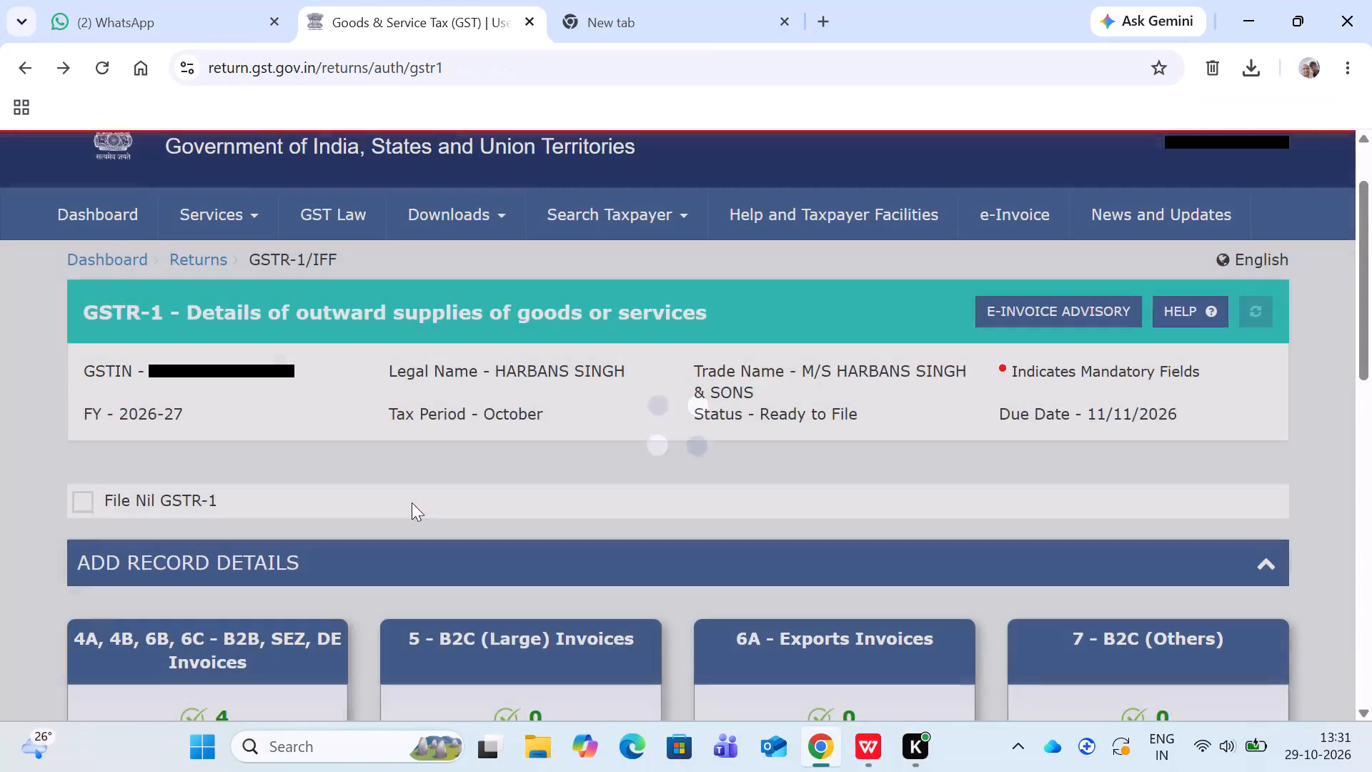
Log the taxpayer account out of the GST portal.
scroll(760, 349, up, 5)
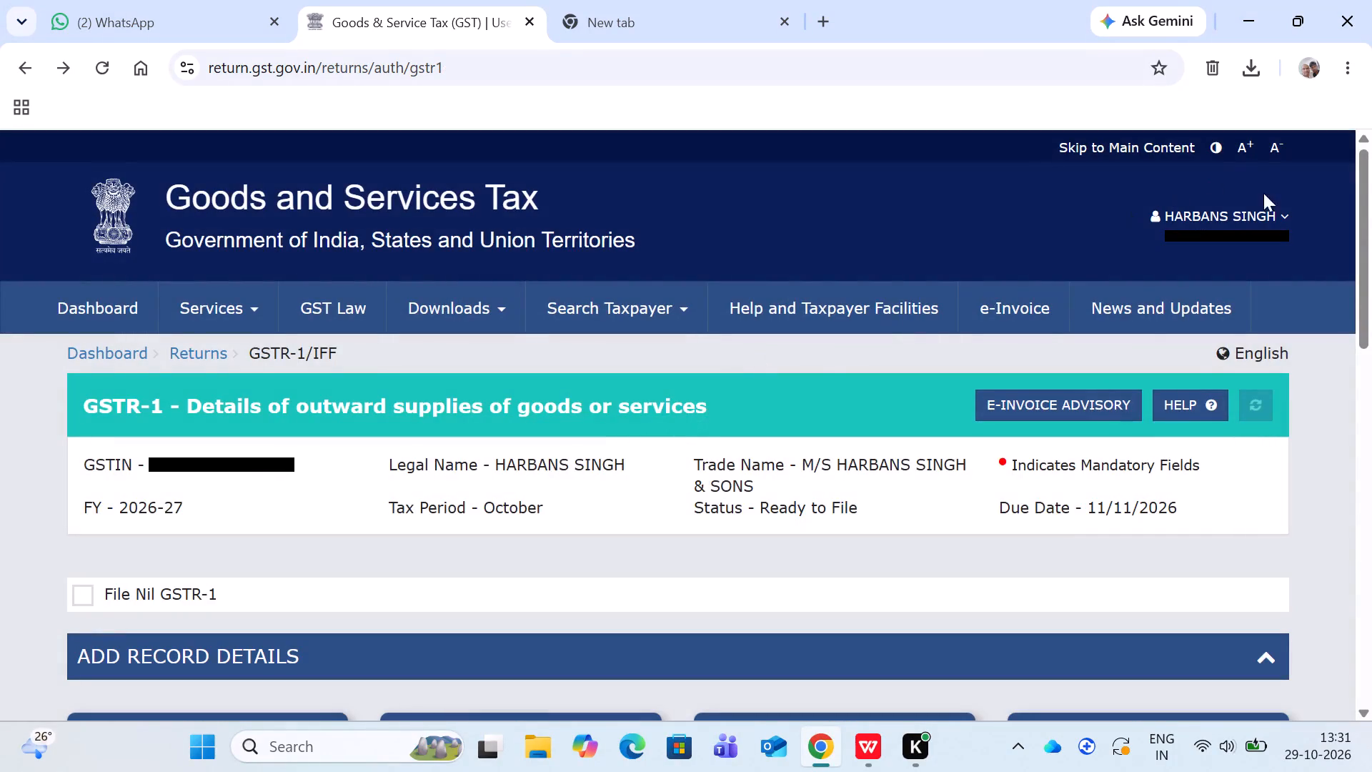
click(1288, 223)
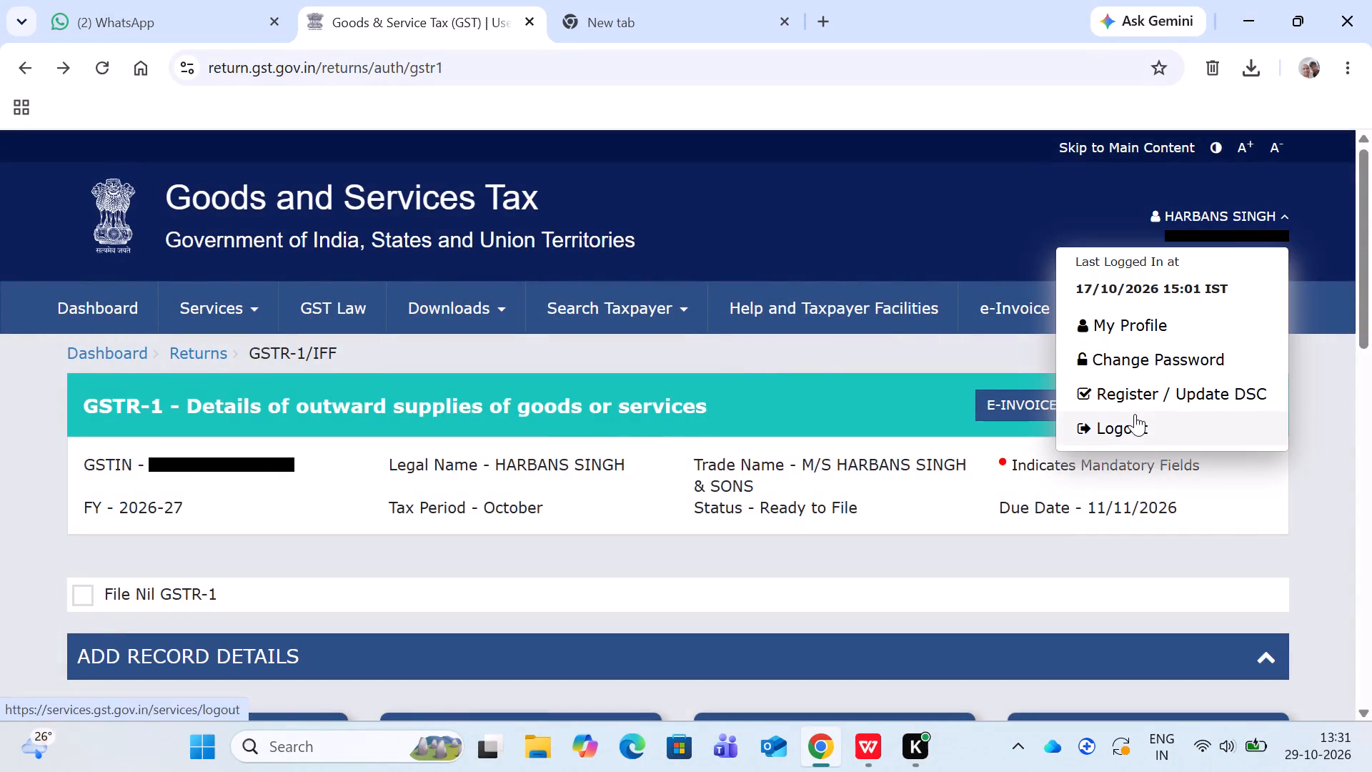
click(1135, 414)
Switch to the blank new tab in the browser.
click(642, 18)
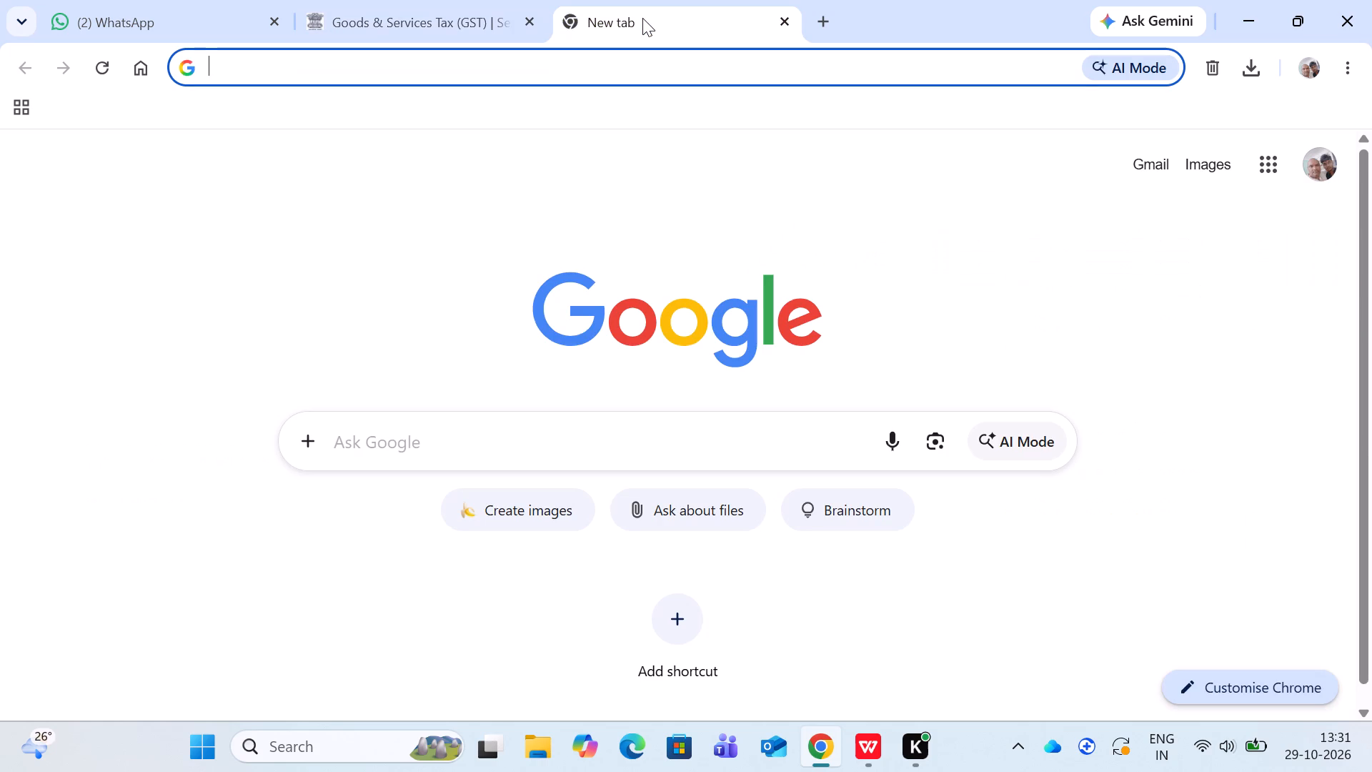